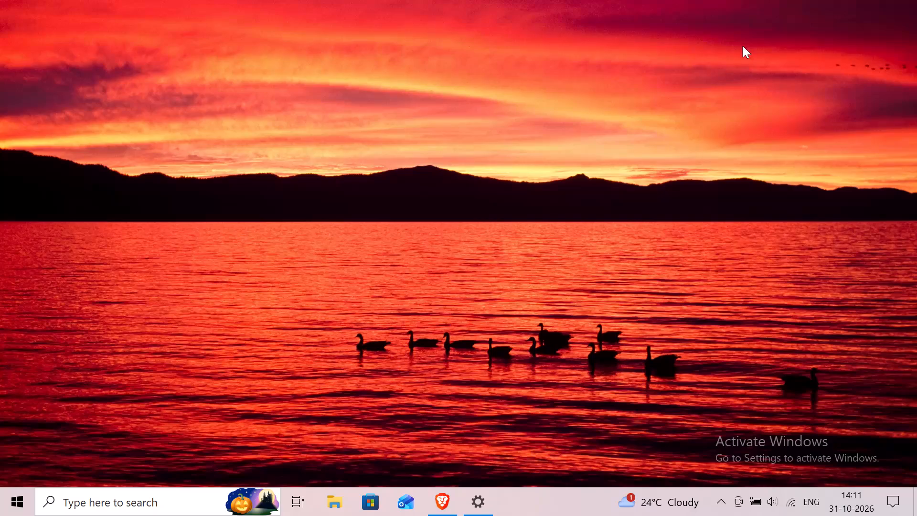
Switch to Brave and play the Darkhaast lyrics video from the suggestions beside the YouTube video Barsaat.
{"action": "left_click", "coordinate": [443, 497]}
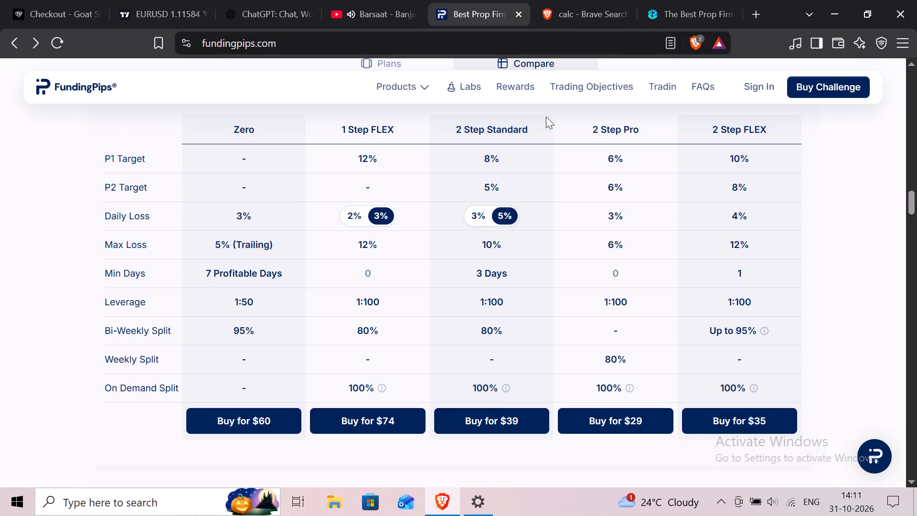
{"action": "left_click", "coordinate": [363, 0]}
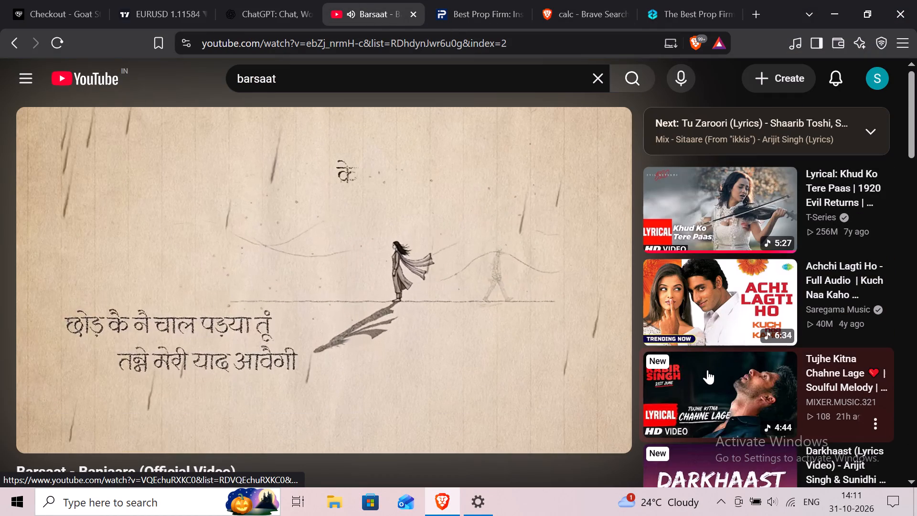
{"action": "scroll", "coordinate": [707, 371], "scroll_direction": "down", "scroll_amount": 1}
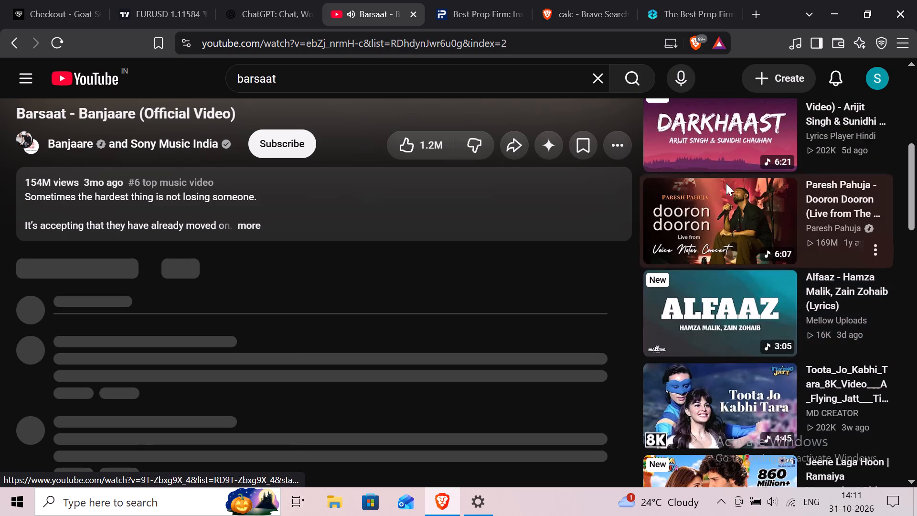
{"action": "left_click", "coordinate": [706, 131]}
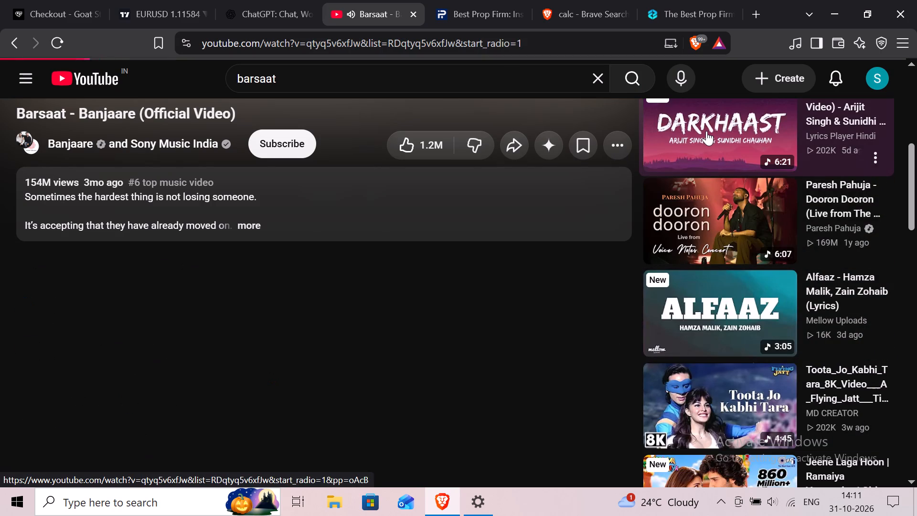
Examine the latest candles on the EURUSD 4h chart in TradingView, and minimize the browser.
{"action": "left_click", "coordinate": [476, 0]}
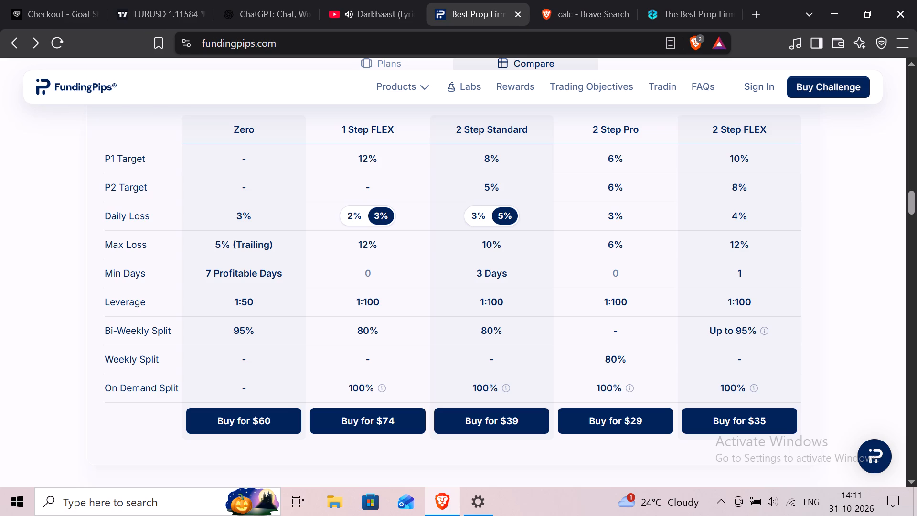
{"action": "left_click", "coordinate": [175, 0]}
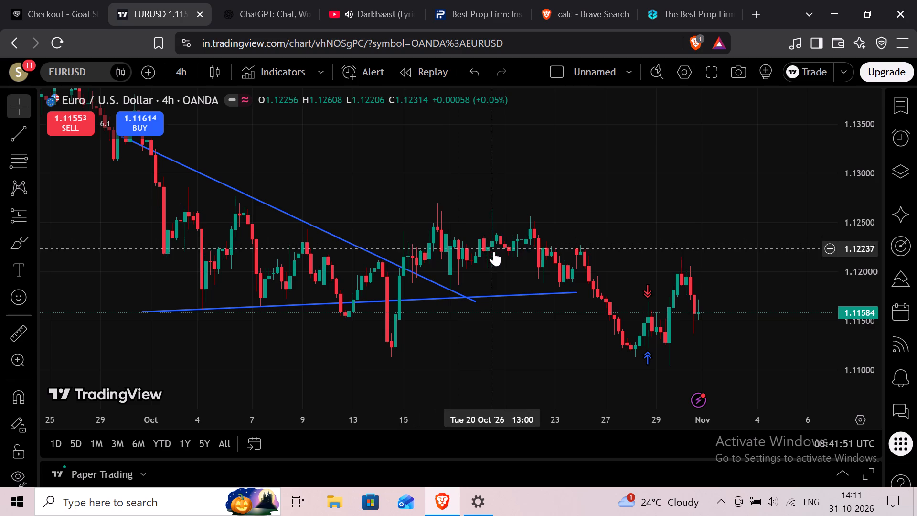
{"action": "left_click_drag", "start_coordinate": [561, 344], "coordinate": [417, 301]}
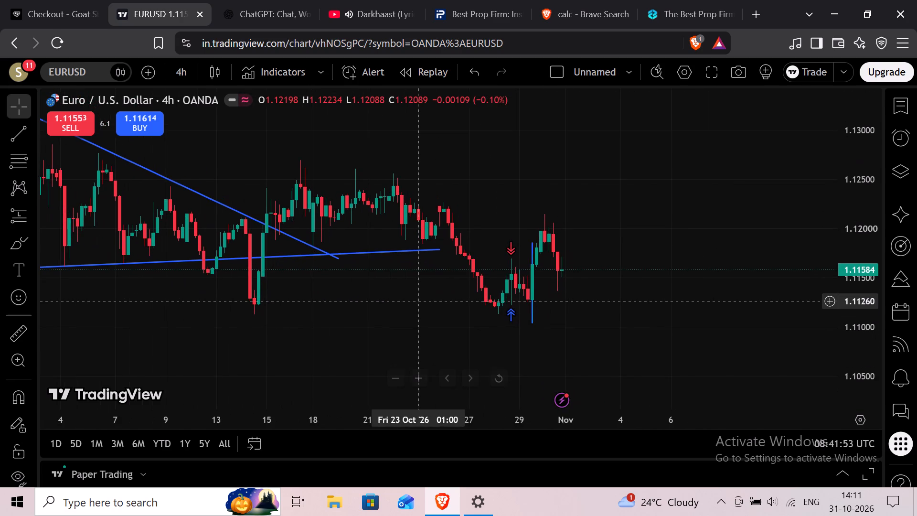
{"action": "scroll", "coordinate": [436, 311], "scroll_direction": "up", "scroll_amount": 4}
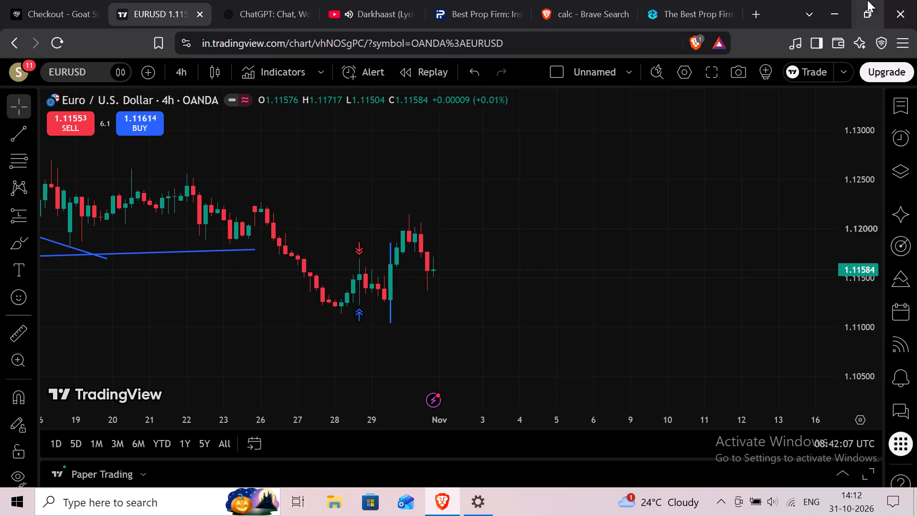
{"action": "left_click", "coordinate": [836, 0]}
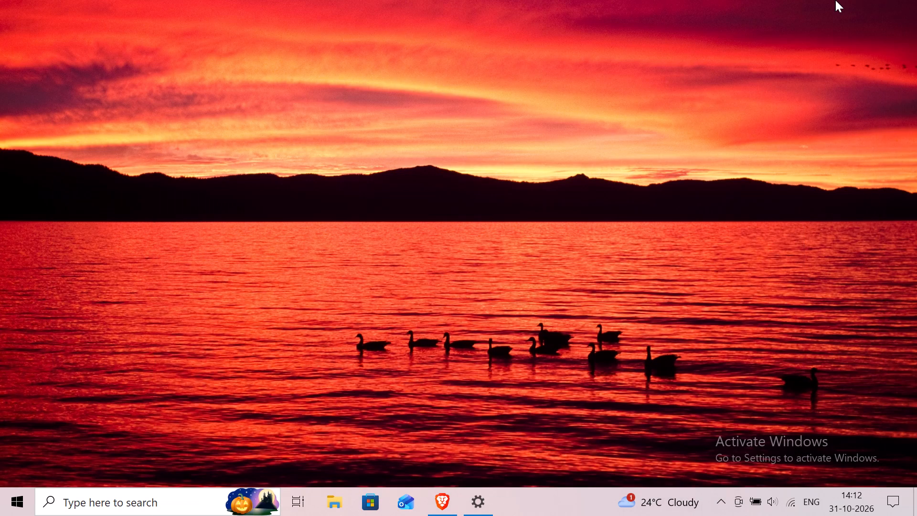
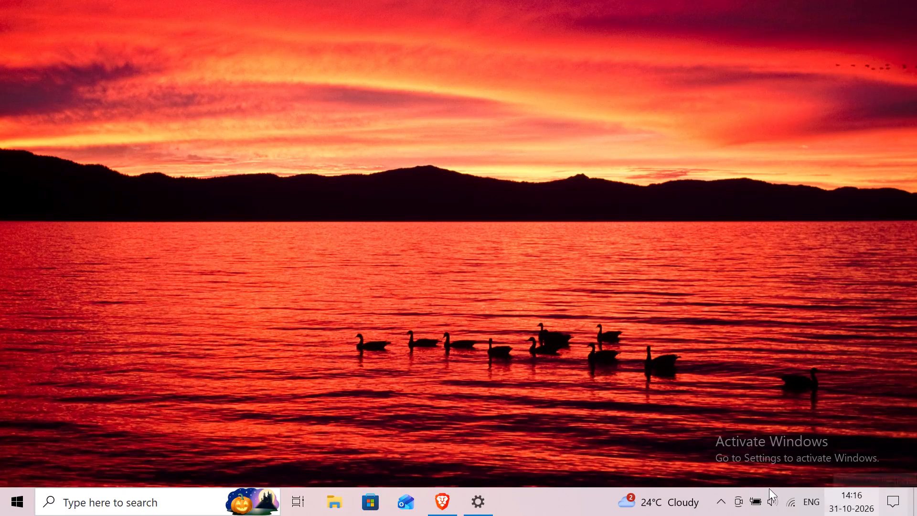
Switch to Brave and change the EURUSD chart in TradingView to the 1 minute interval.
{"action": "left_click", "coordinate": [447, 499]}
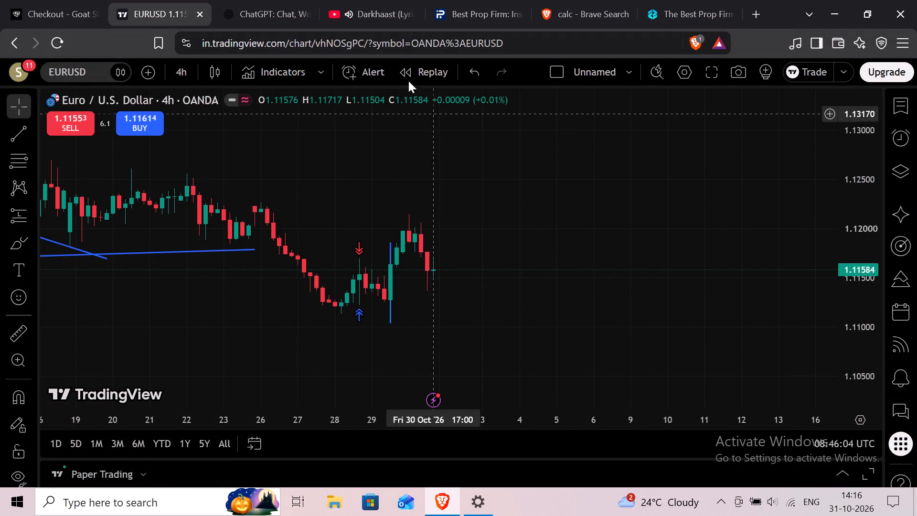
{"action": "left_click", "coordinate": [181, 60]}
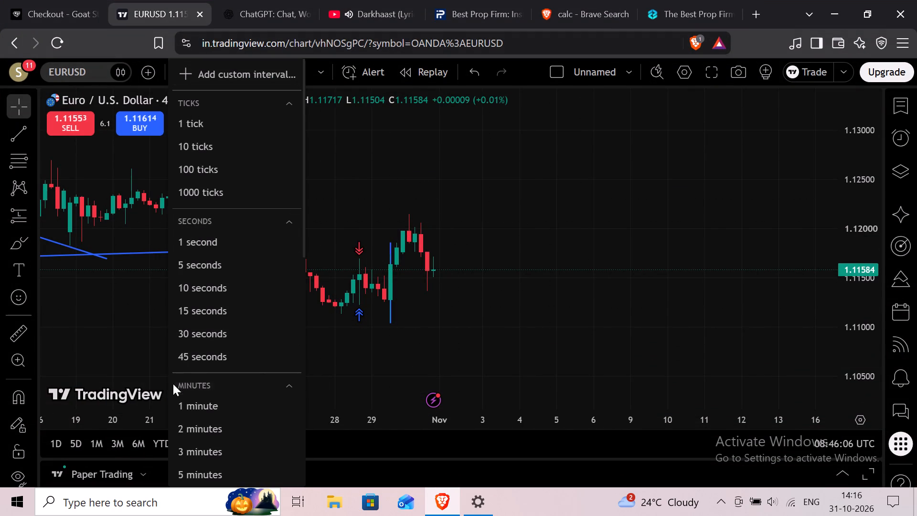
{"action": "left_click", "coordinate": [189, 404]}
Examine the recent price movement on the EURUSD 1-minute chart, from the latest candles back through the earlier hours of 30 October.
{"action": "scroll", "coordinate": [398, 319], "scroll_direction": "down", "scroll_amount": 8}
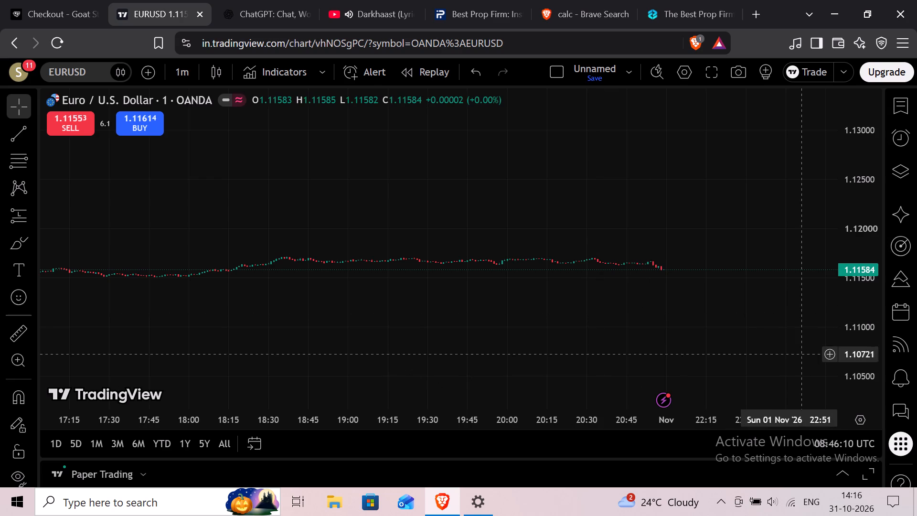
{"action": "left_click_drag", "start_coordinate": [844, 360], "coordinate": [847, 157]}
{"action": "left_click_drag", "start_coordinate": [853, 342], "coordinate": [853, 279]}
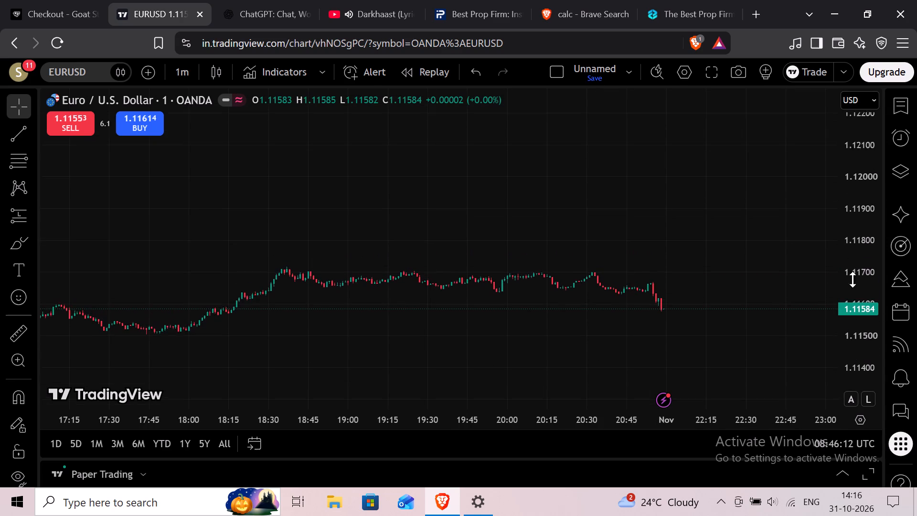
{"action": "left_click_drag", "start_coordinate": [853, 279], "coordinate": [850, 161]}
{"action": "left_click_drag", "start_coordinate": [855, 354], "coordinate": [843, 259]}
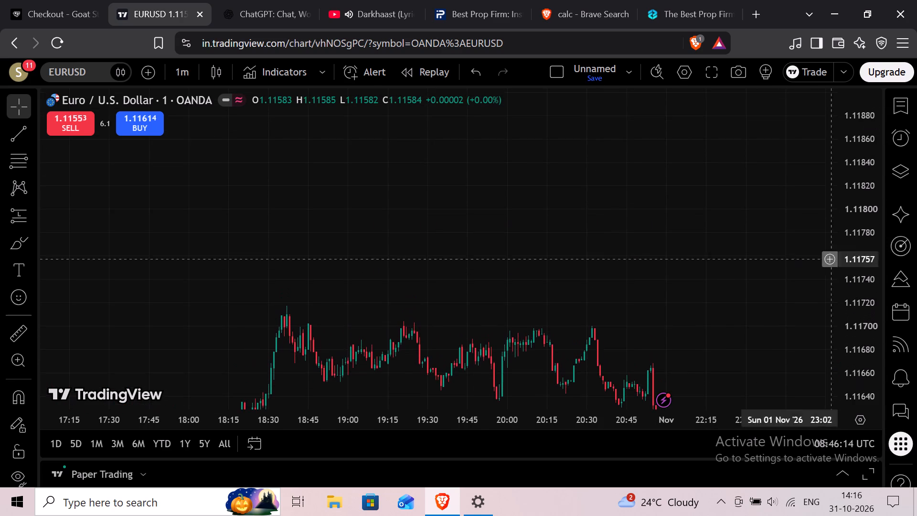
{"action": "left_click_drag", "start_coordinate": [604, 292], "coordinate": [649, 176]}
{"action": "left_click_drag", "start_coordinate": [701, 308], "coordinate": [716, 182]}
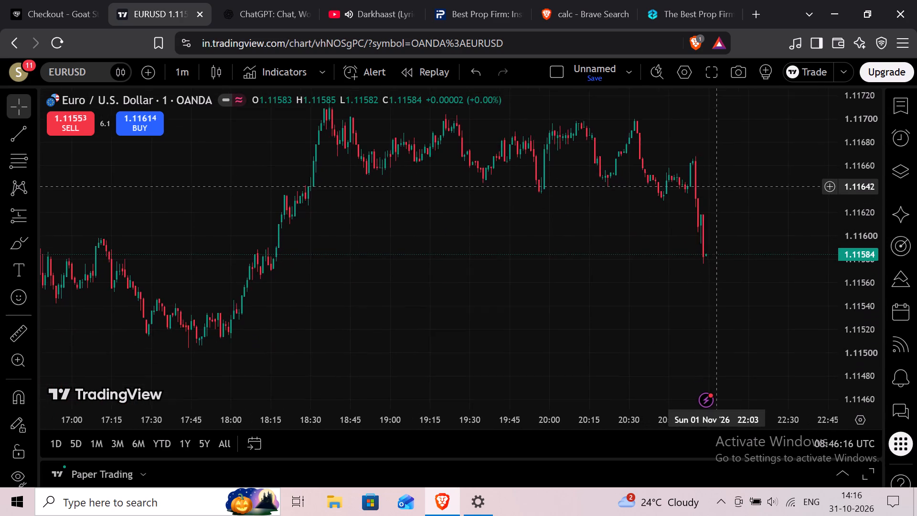
{"action": "left_click_drag", "start_coordinate": [716, 182], "coordinate": [494, 215]}
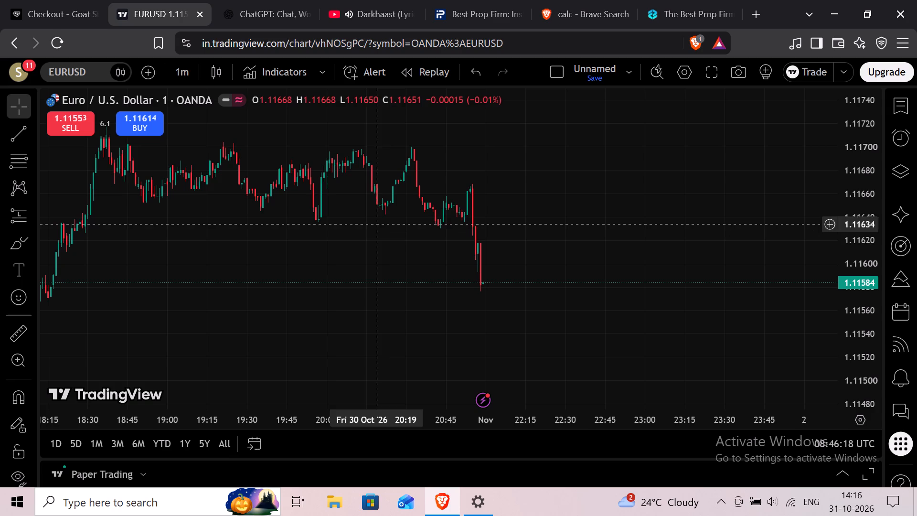
{"action": "scroll", "coordinate": [521, 296], "scroll_direction": "down", "scroll_amount": 2}
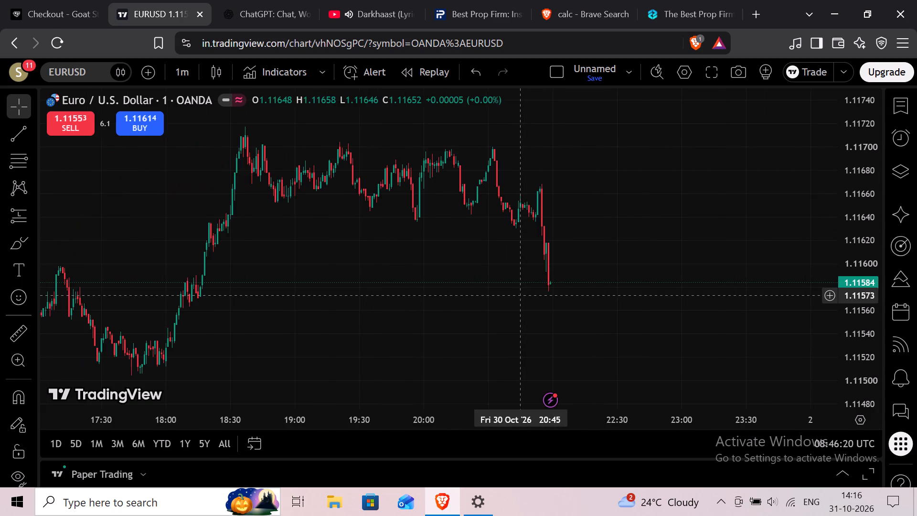
{"action": "scroll", "coordinate": [521, 296], "scroll_direction": "down", "scroll_amount": 5}
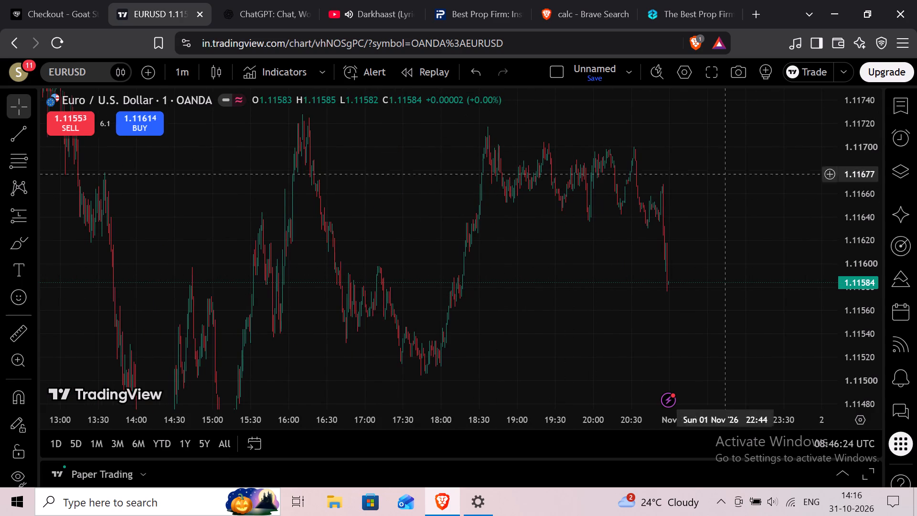
Pause the Darkhaast lyrics video on YouTube and minimize the browser.
{"action": "left_click", "coordinate": [370, 0]}
{"action": "left_click", "coordinate": [468, 294]}
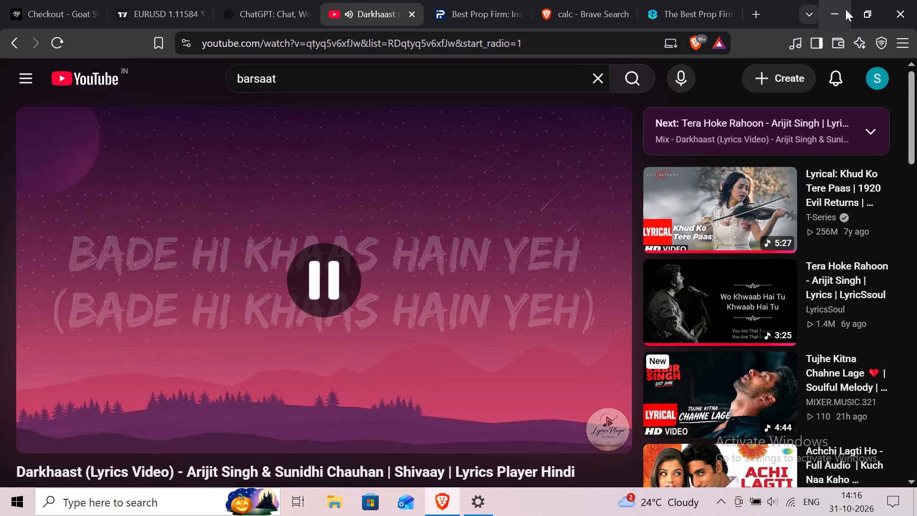
{"action": "left_click", "coordinate": [845, 9]}
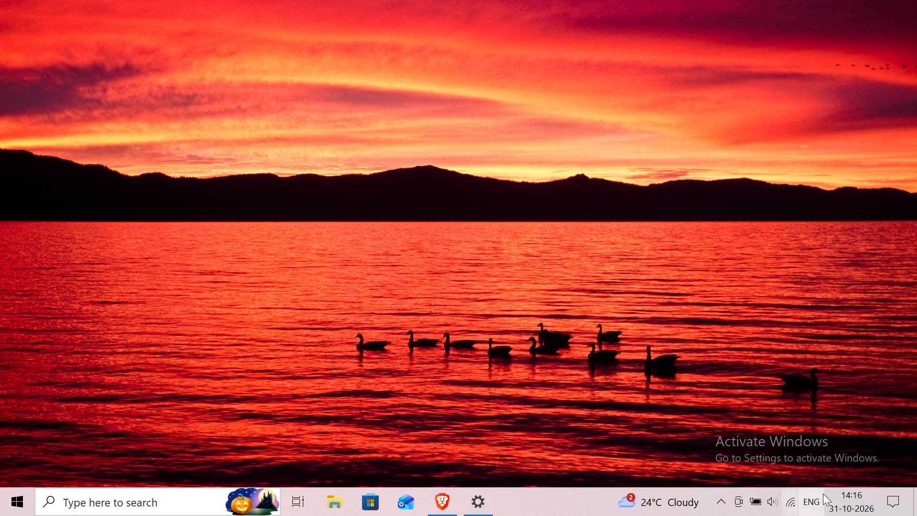
Turn off Bluetooth in the Windows quick settings.
{"action": "left_click", "coordinate": [891, 498]}
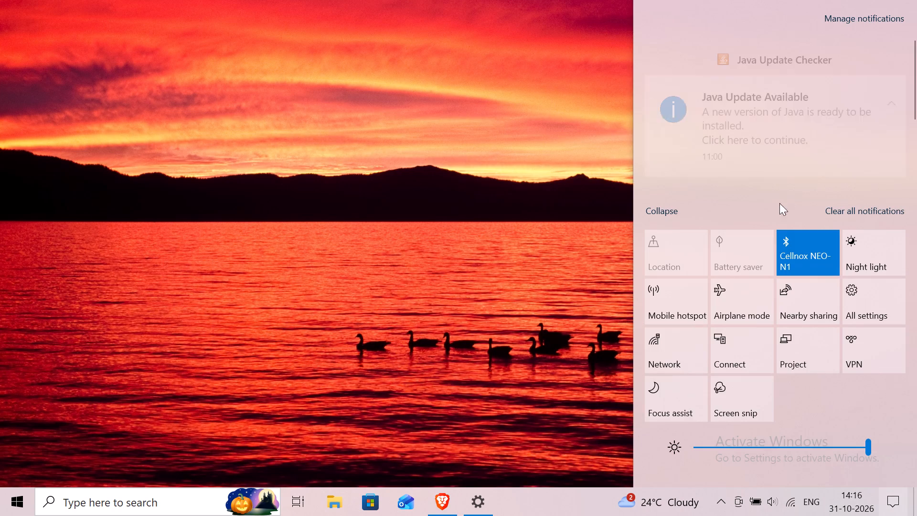
{"action": "left_click", "coordinate": [790, 256]}
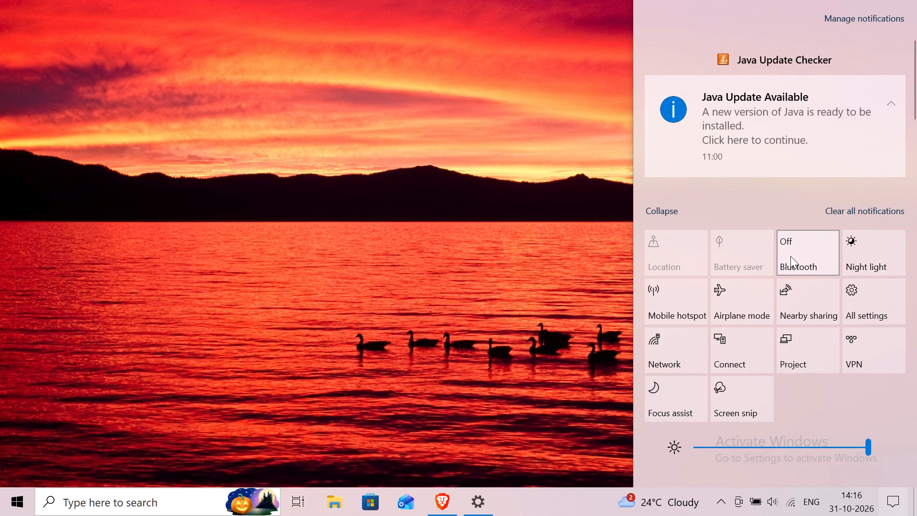
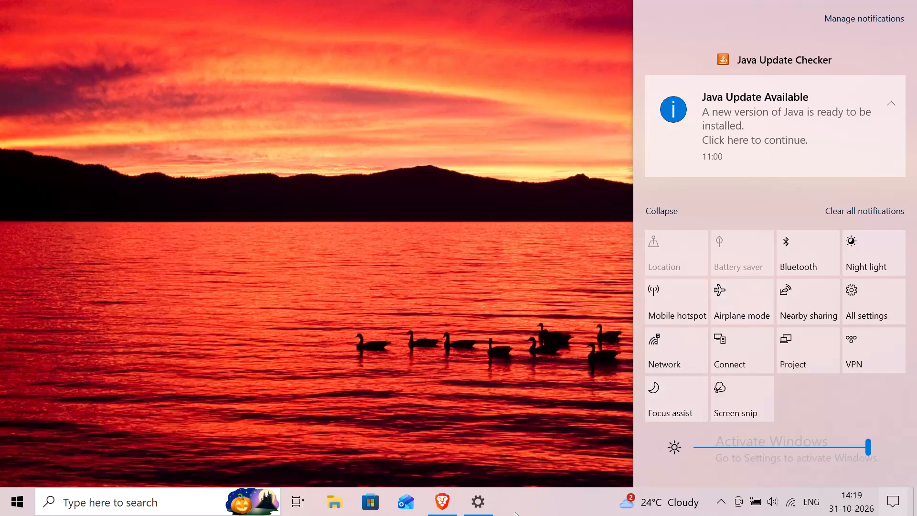
Switch to Brave and examine the latest 1-minute candles on the TradingView EURUSD chart up close, around the 30 October close.
{"action": "left_click", "coordinate": [444, 505]}
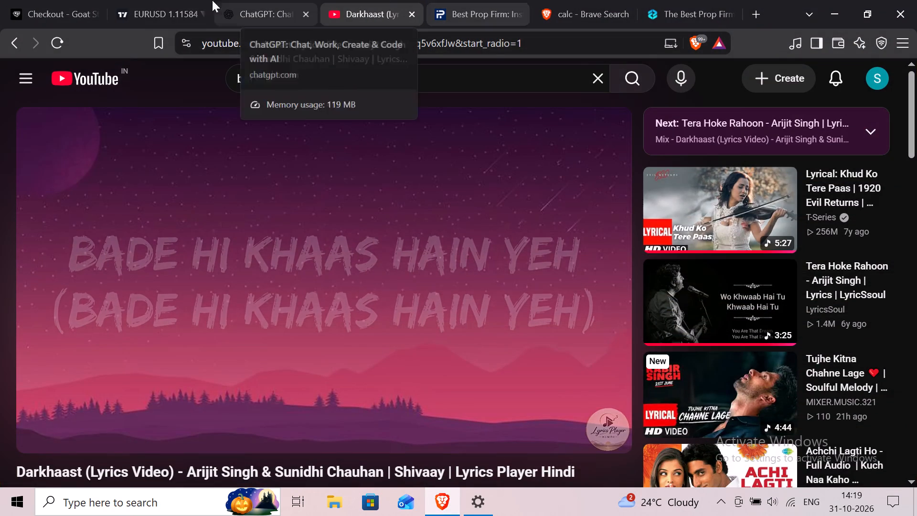
{"action": "left_click", "coordinate": [166, 0]}
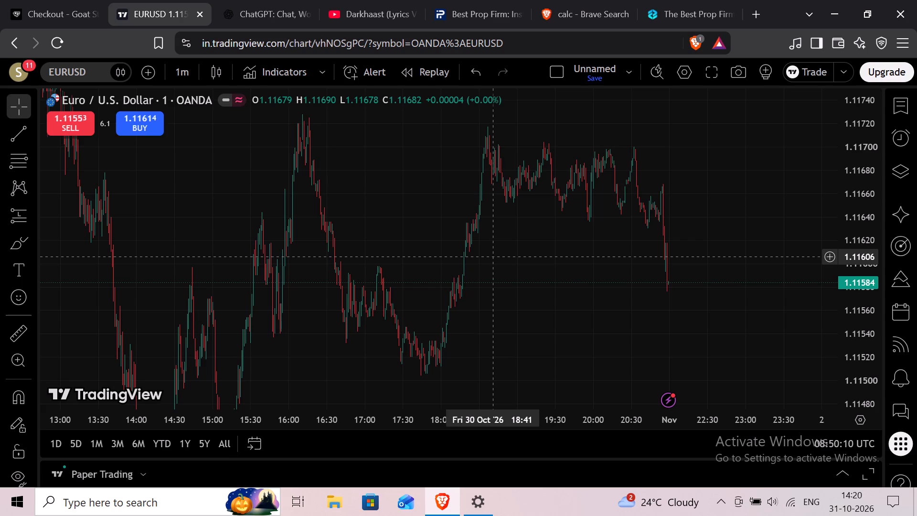
{"action": "scroll", "coordinate": [662, 322], "scroll_direction": "up", "scroll_amount": 5}
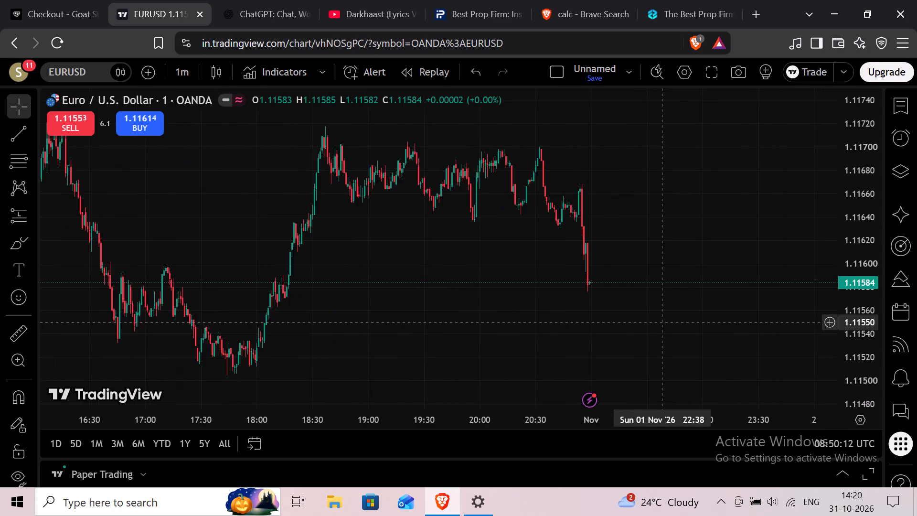
{"action": "scroll", "coordinate": [662, 322], "scroll_direction": "up", "scroll_amount": 3}
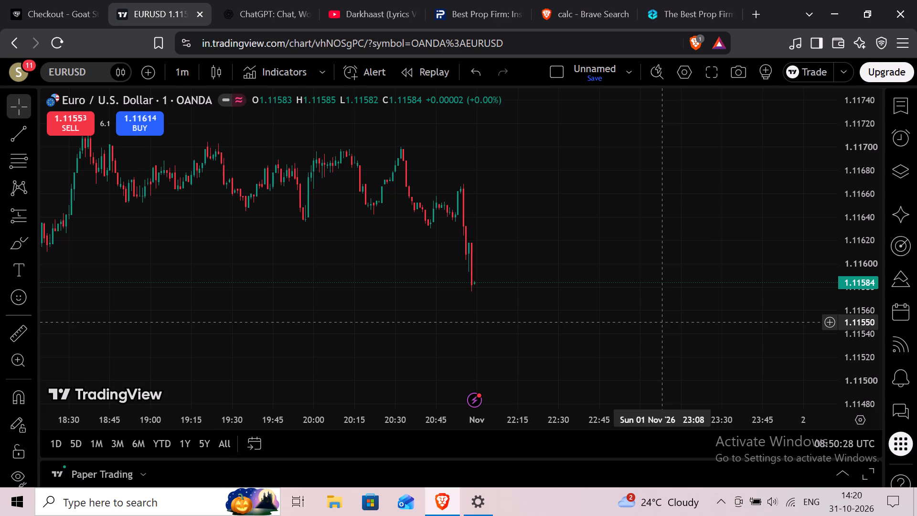
{"action": "scroll", "coordinate": [662, 322], "scroll_direction": "up", "scroll_amount": 4}
{"action": "left_click_drag", "start_coordinate": [624, 322], "coordinate": [621, 299]}
{"action": "left_click_drag", "start_coordinate": [869, 341], "coordinate": [879, 167]}
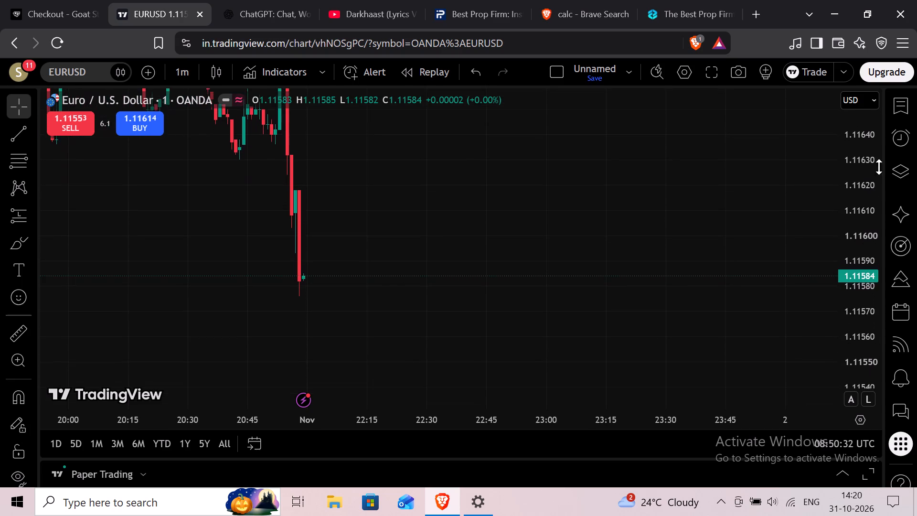
{"action": "left_click_drag", "start_coordinate": [879, 167], "coordinate": [895, 90]}
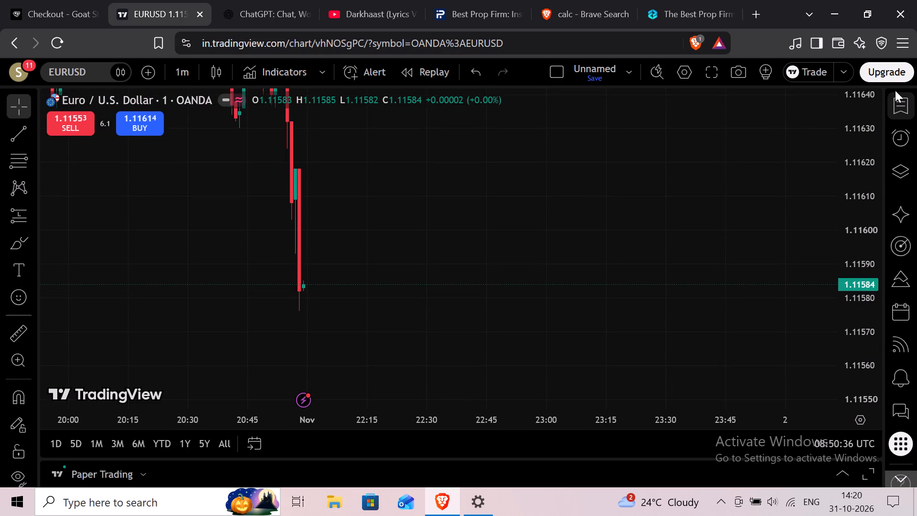
{"action": "left_click_drag", "start_coordinate": [895, 90], "coordinate": [876, 198]}
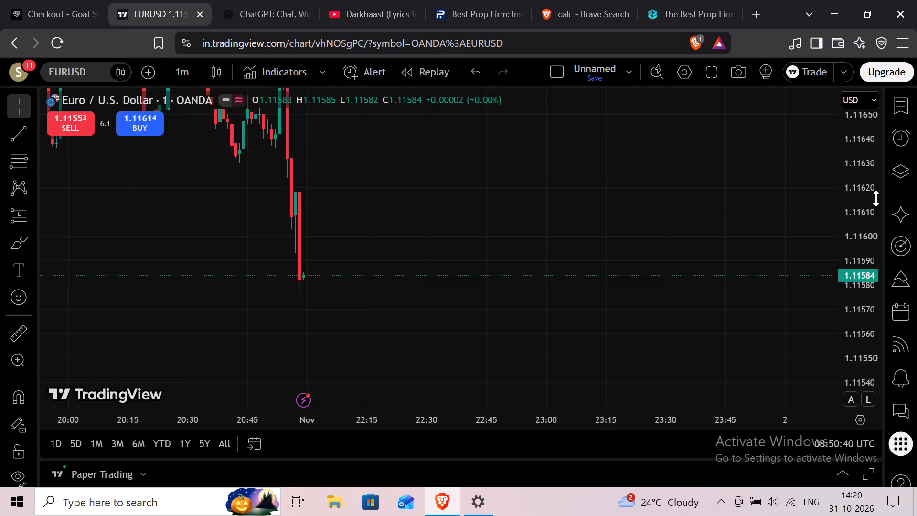
{"action": "left_click_drag", "start_coordinate": [876, 198], "coordinate": [886, 291]}
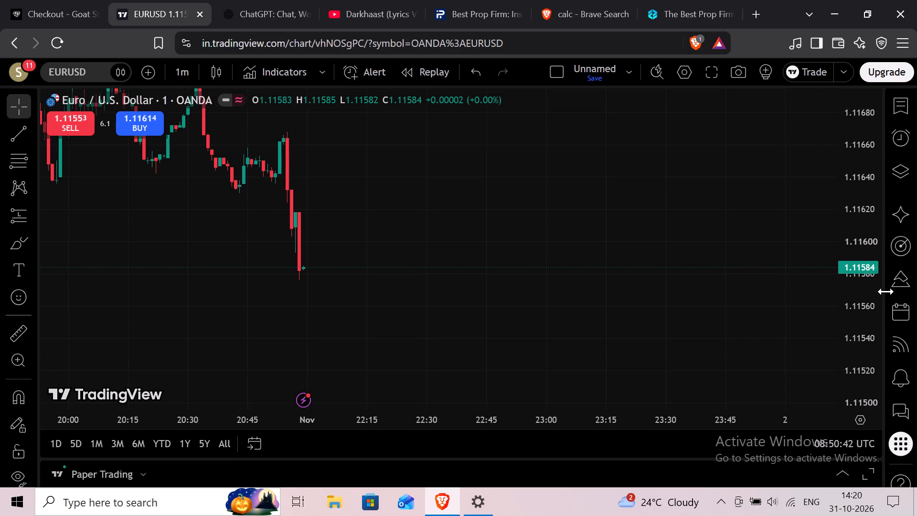
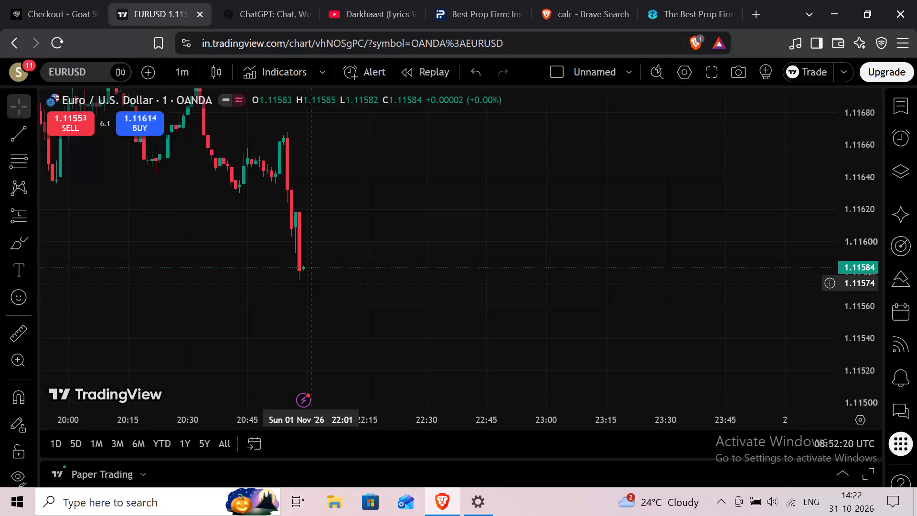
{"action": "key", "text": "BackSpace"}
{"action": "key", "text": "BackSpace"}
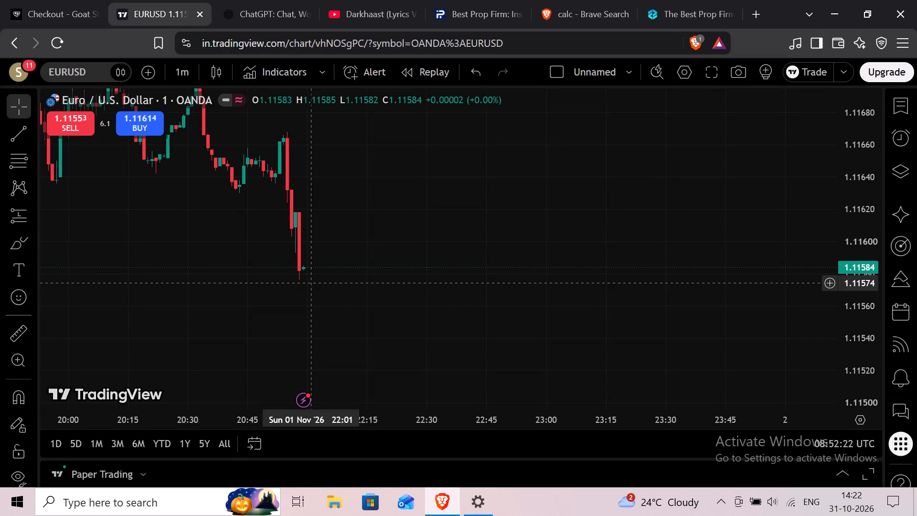
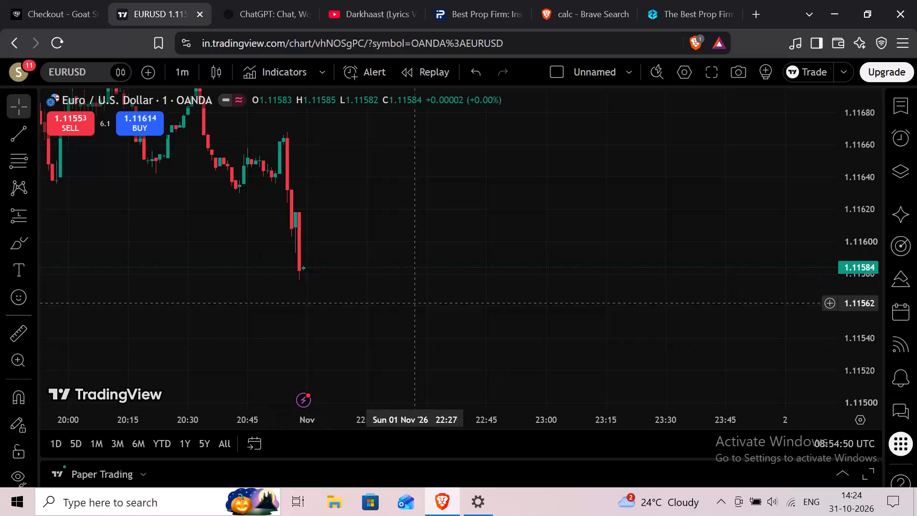
Bring the last three hours of EURUSD 1-minute candles into view and show the chart in full screen.
{"action": "left_click_drag", "start_coordinate": [400, 285], "coordinate": [490, 376]}
{"action": "left_click_drag", "start_coordinate": [412, 269], "coordinate": [455, 277]}
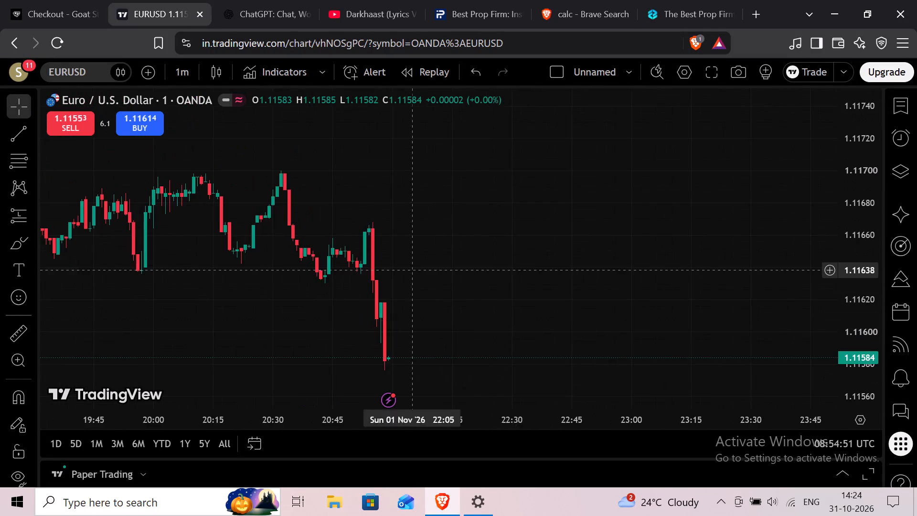
{"action": "left_click_drag", "start_coordinate": [455, 277], "coordinate": [609, 308]}
{"action": "left_click_drag", "start_coordinate": [355, 274], "coordinate": [519, 251]}
{"action": "left_click_drag", "start_coordinate": [351, 273], "coordinate": [487, 305]}
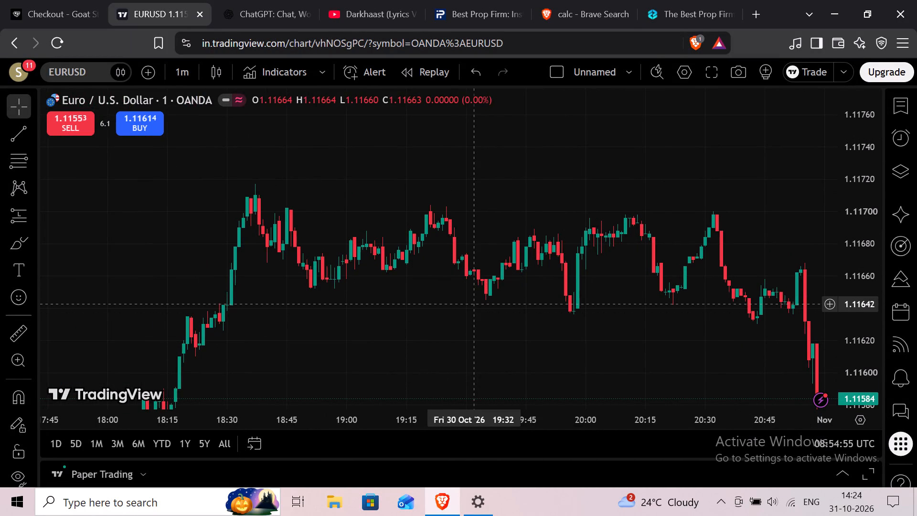
{"action": "key", "text": "F11"}
Draw a trend line above the highs from about 1.11716 at 18:36 on 30 October to about 1.11700 just past the last candle.
{"action": "left_click_drag", "start_coordinate": [469, 304], "coordinate": [352, 280]}
{"action": "scroll", "coordinate": [427, 240], "scroll_direction": "down", "scroll_amount": 1}
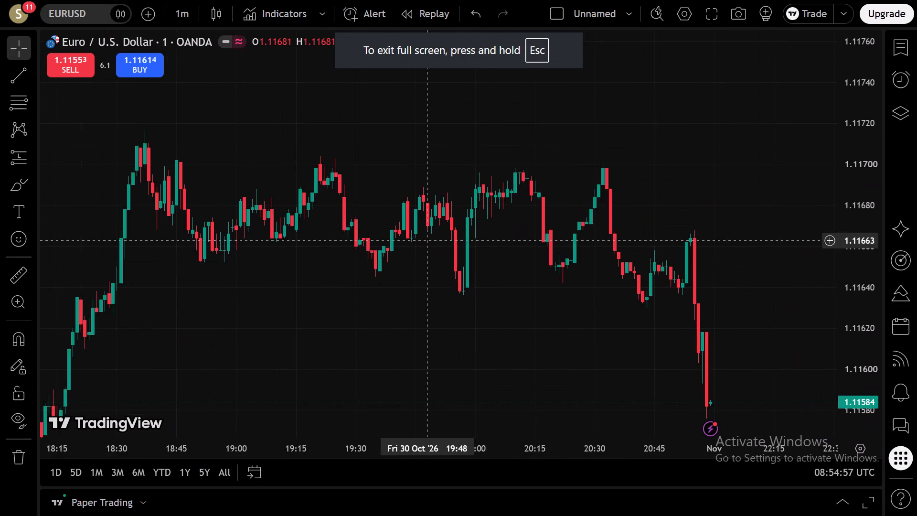
{"action": "scroll", "coordinate": [427, 240], "scroll_direction": "down", "scroll_amount": 1}
{"action": "left_click_drag", "start_coordinate": [853, 221], "coordinate": [865, 335]}
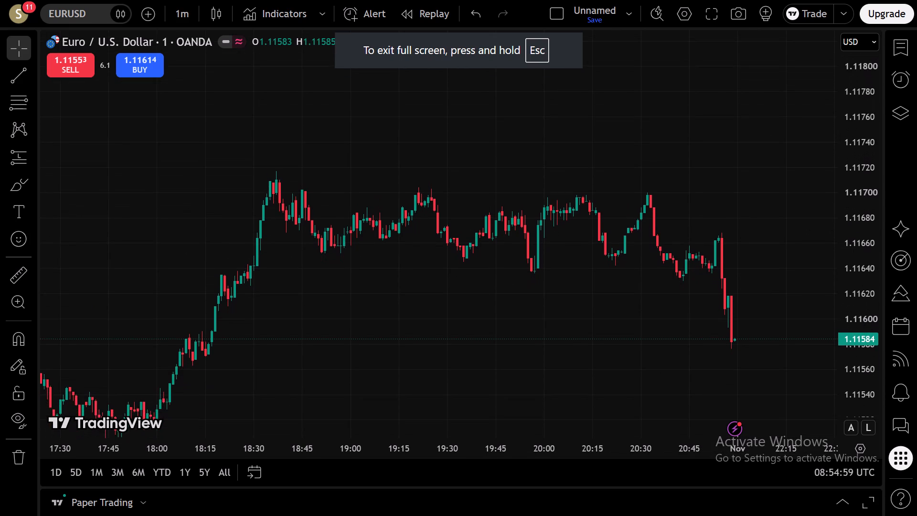
{"action": "left_click_drag", "start_coordinate": [727, 338], "coordinate": [496, 306]}
{"action": "left_click", "coordinate": [11, 82]}
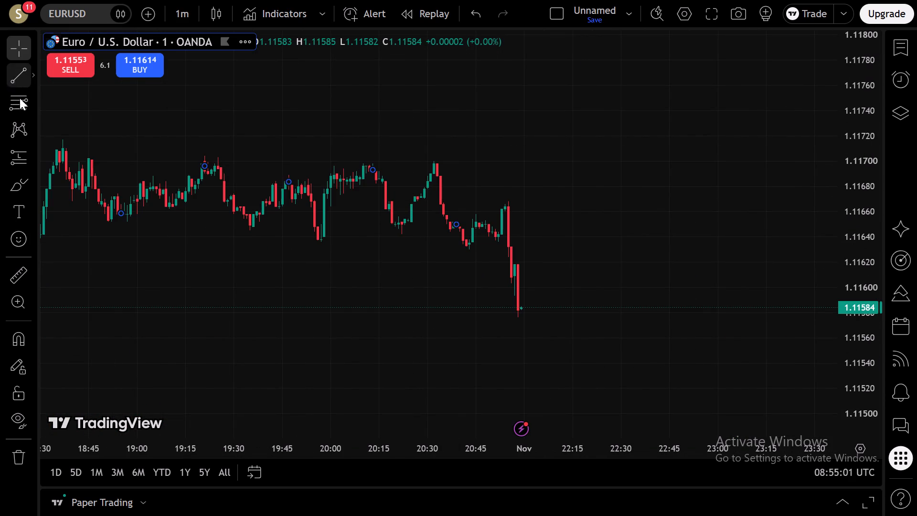
{"action": "left_click_drag", "start_coordinate": [61, 141], "coordinate": [73, 145]}
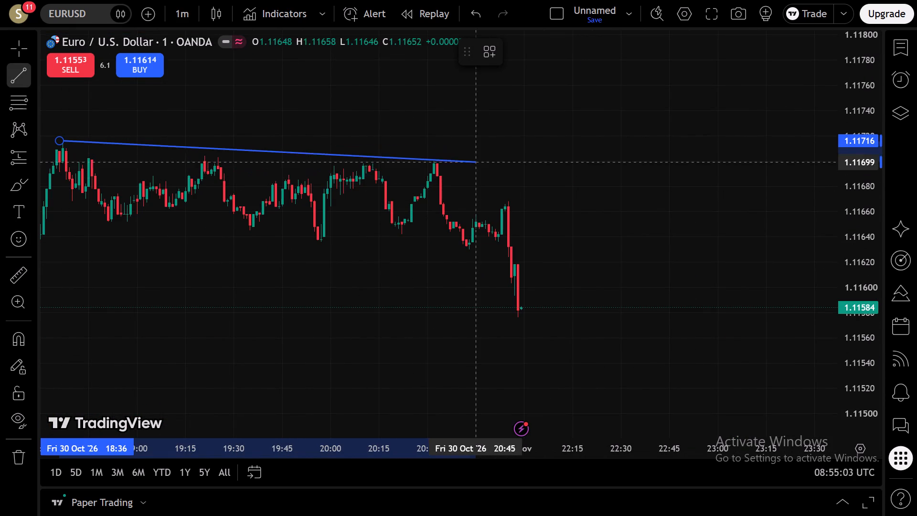
{"action": "left_click", "coordinate": [532, 160]}
Draw a lower trend line under the lows from about 1.11649 at 18:32 to about 1.11625 just past the last candle.
{"action": "left_click_drag", "start_coordinate": [337, 261], "coordinate": [483, 258]}
{"action": "left_click", "coordinate": [12, 78]}
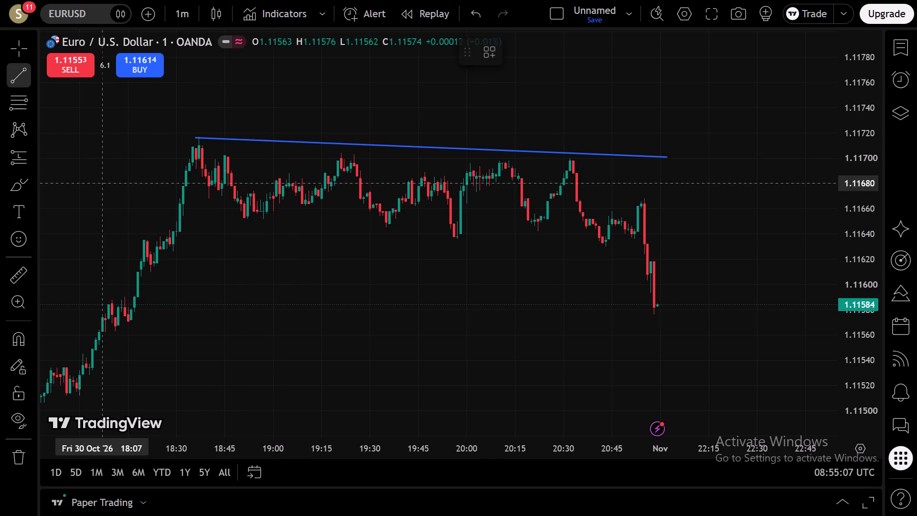
{"action": "left_click_drag", "start_coordinate": [182, 223], "coordinate": [219, 230]}
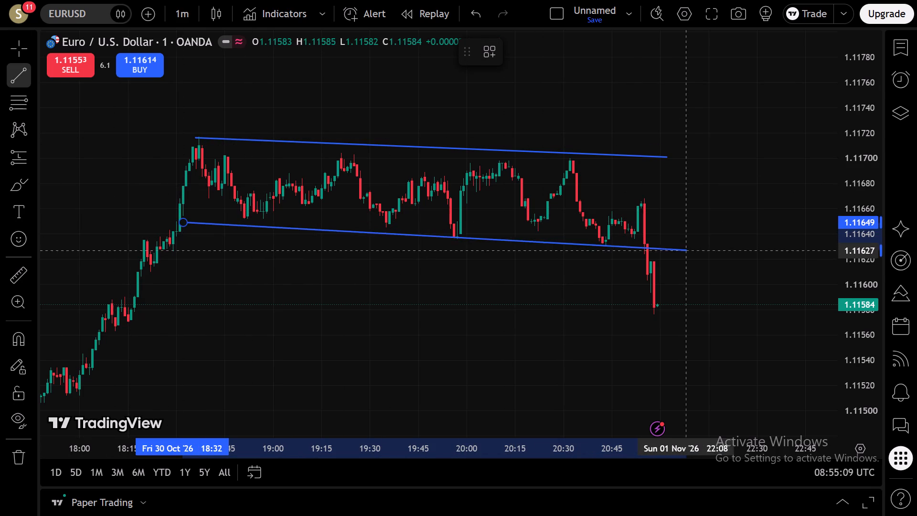
{"action": "left_click", "coordinate": [699, 255]}
Examine the new channel and the earlier 1-minute price action back to the early morning of 30 October.
{"action": "left_click_drag", "start_coordinate": [632, 327], "coordinate": [509, 350]}
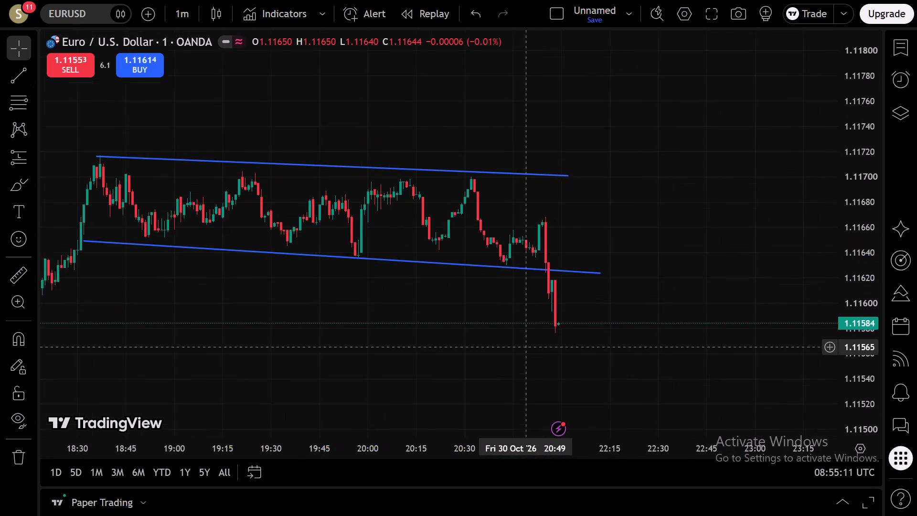
{"action": "left_click_drag", "start_coordinate": [509, 350], "coordinate": [507, 351]}
{"action": "left_click_drag", "start_coordinate": [333, 316], "coordinate": [507, 295]}
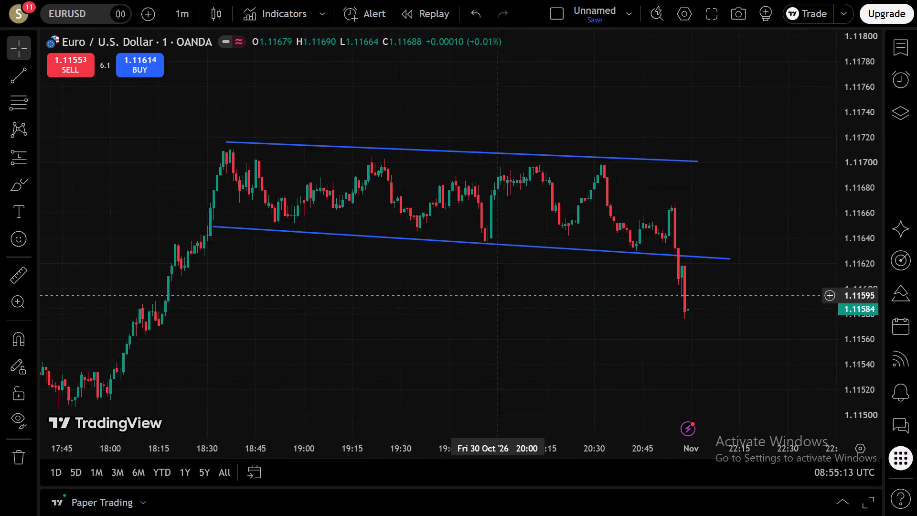
{"action": "left_click_drag", "start_coordinate": [254, 352], "coordinate": [377, 292]}
{"action": "left_click_drag", "start_coordinate": [214, 327], "coordinate": [385, 209]}
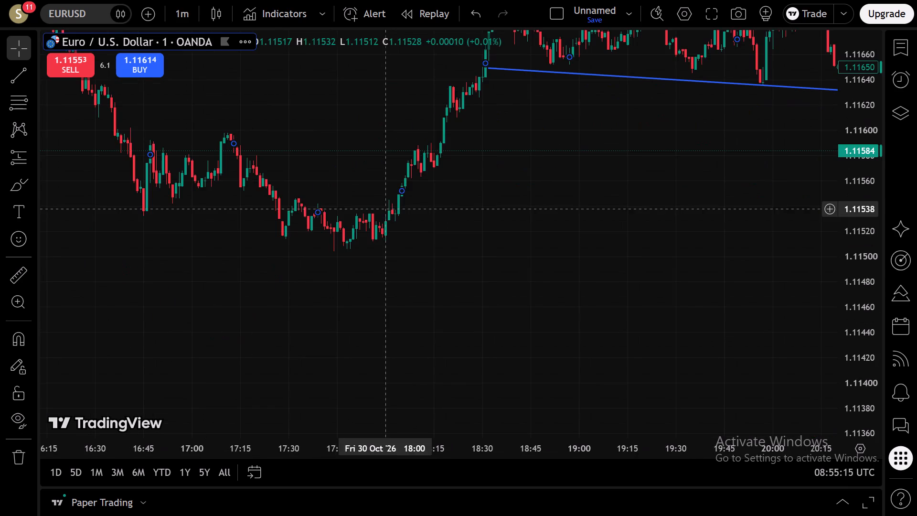
{"action": "left_click_drag", "start_coordinate": [256, 278], "coordinate": [411, 227]}
{"action": "left_click_drag", "start_coordinate": [298, 182], "coordinate": [576, 302]}
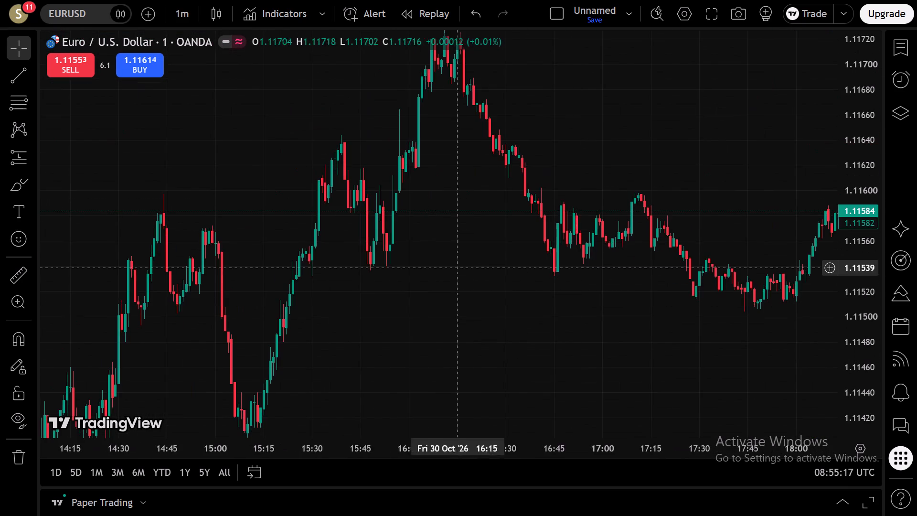
{"action": "left_click_drag", "start_coordinate": [376, 278], "coordinate": [566, 258]}
{"action": "scroll", "coordinate": [560, 247], "scroll_direction": "down", "scroll_amount": 3}
{"action": "left_click_drag", "start_coordinate": [864, 198], "coordinate": [860, 240]}
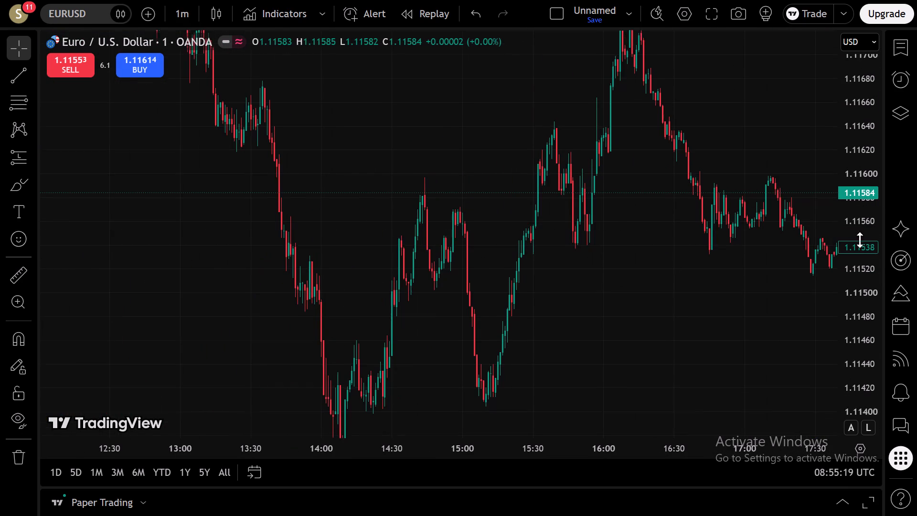
{"action": "left_click_drag", "start_coordinate": [860, 240], "coordinate": [865, 336]}
{"action": "left_click_drag", "start_coordinate": [717, 308], "coordinate": [498, 325]}
{"action": "left_click_drag", "start_coordinate": [299, 234], "coordinate": [563, 219]}
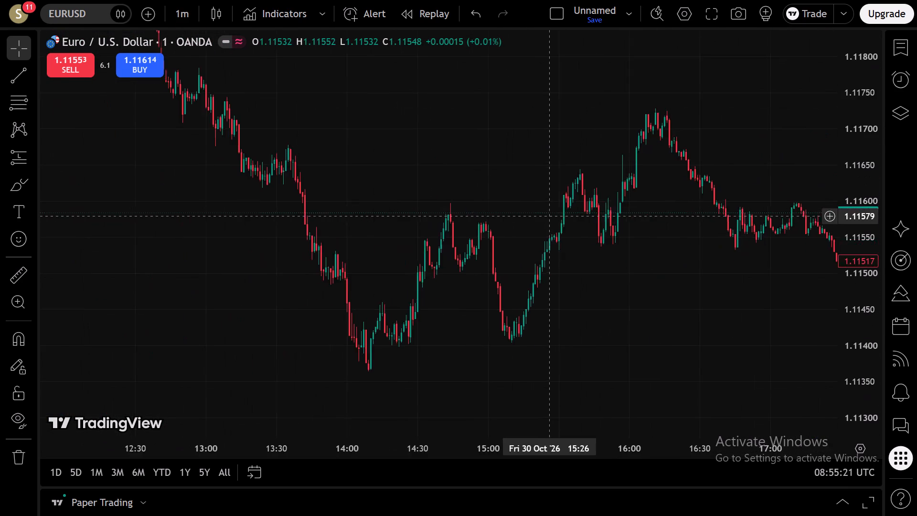
{"action": "left_click_drag", "start_coordinate": [563, 219], "coordinate": [712, 269]}
{"action": "left_click_drag", "start_coordinate": [361, 195], "coordinate": [616, 319]}
{"action": "left_click_drag", "start_coordinate": [465, 258], "coordinate": [583, 339]}
{"action": "left_click_drag", "start_coordinate": [316, 245], "coordinate": [591, 245]}
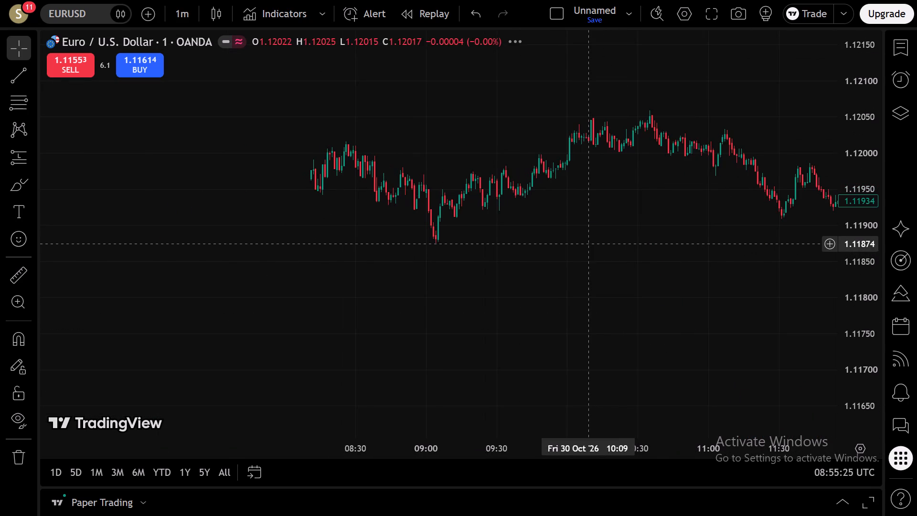
{"action": "left_click_drag", "start_coordinate": [326, 242], "coordinate": [506, 226]}
Switch the EURUSD chart to the 15-minute interval.
{"action": "left_click", "coordinate": [174, 7]}
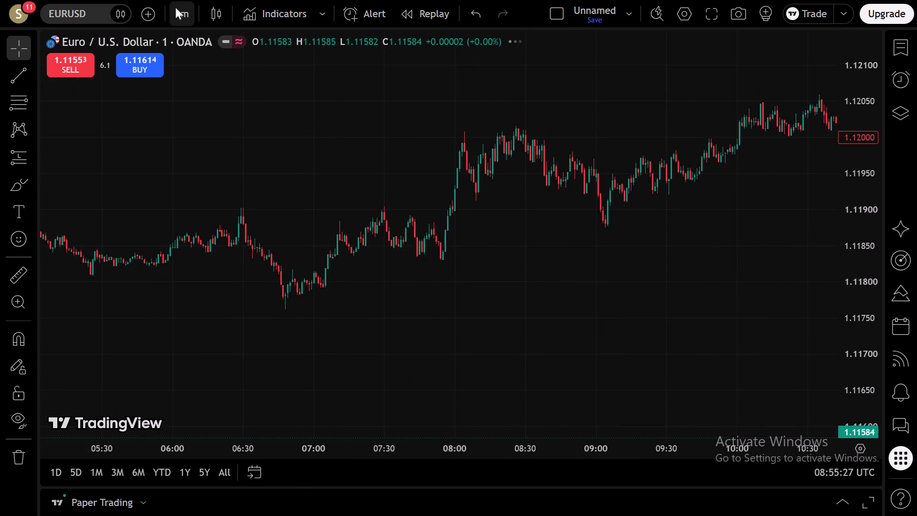
{"action": "left_click", "coordinate": [209, 461]}
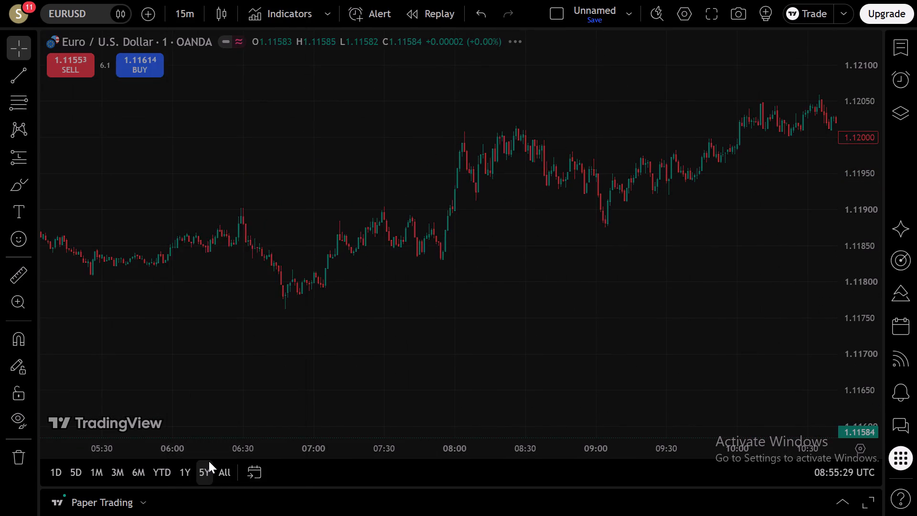
Review the 15-minute price action from 25 October up to the latest candle, including the drawn channels.
{"action": "scroll", "coordinate": [502, 299], "scroll_direction": "down", "scroll_amount": 3}
{"action": "left_click_drag", "start_coordinate": [861, 230], "coordinate": [862, 246]}
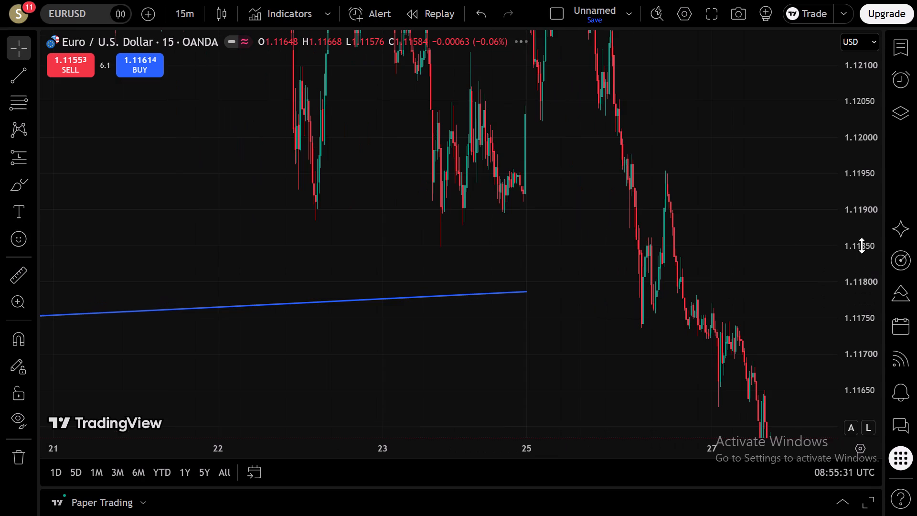
{"action": "left_click_drag", "start_coordinate": [862, 246], "coordinate": [867, 449]}
{"action": "left_click_drag", "start_coordinate": [646, 325], "coordinate": [204, 280]}
{"action": "left_click_drag", "start_coordinate": [475, 273], "coordinate": [430, 276]}
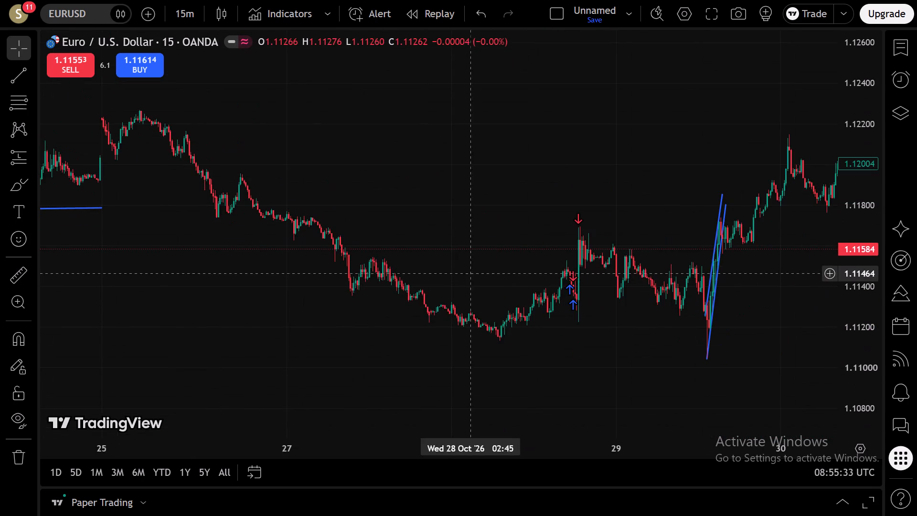
{"action": "left_click_drag", "start_coordinate": [430, 276], "coordinate": [205, 276]}
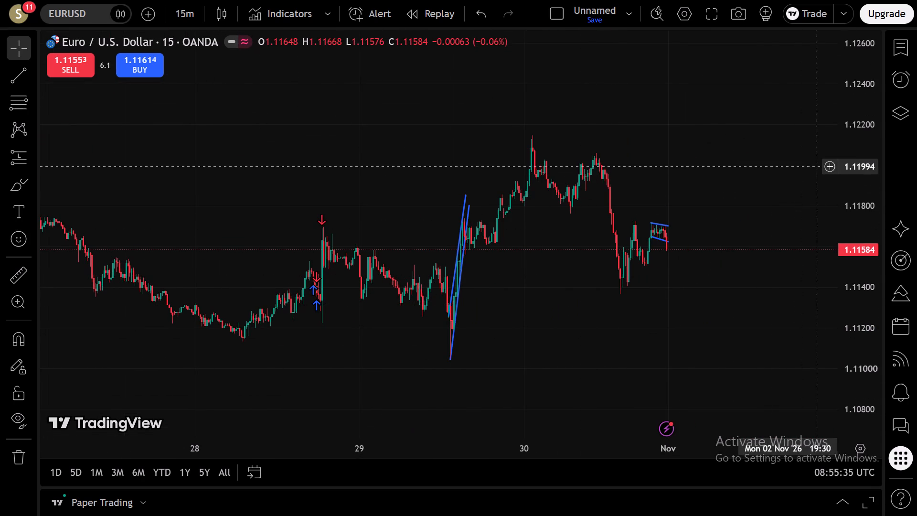
{"action": "left_click_drag", "start_coordinate": [861, 195], "coordinate": [858, 295]}
Examine the steep rising channel of 29 October and the 15-minute candles leading back to 28 October.
{"action": "scroll", "coordinate": [567, 311], "scroll_direction": "up", "scroll_amount": 6}
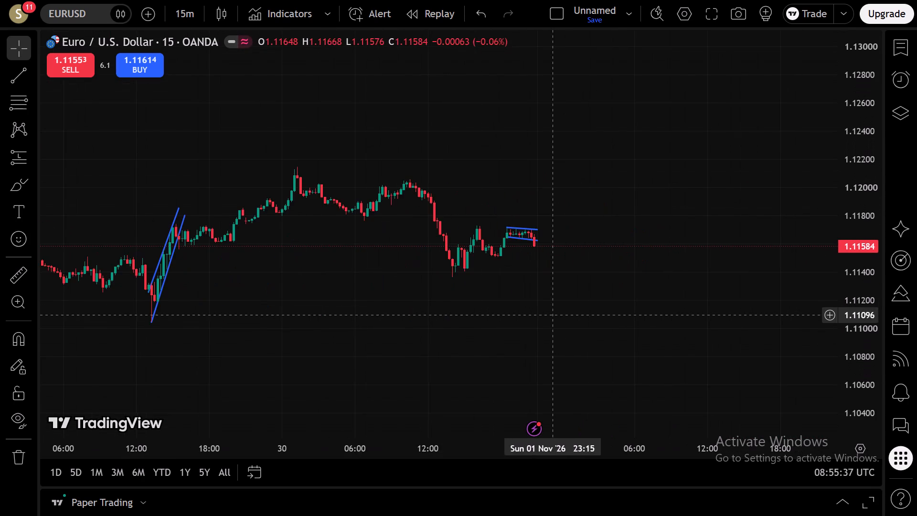
{"action": "left_click_drag", "start_coordinate": [321, 304], "coordinate": [633, 301]}
{"action": "scroll", "coordinate": [636, 301], "scroll_direction": "up", "scroll_amount": 5}
{"action": "left_click_drag", "start_coordinate": [312, 290], "coordinate": [336, 286]}
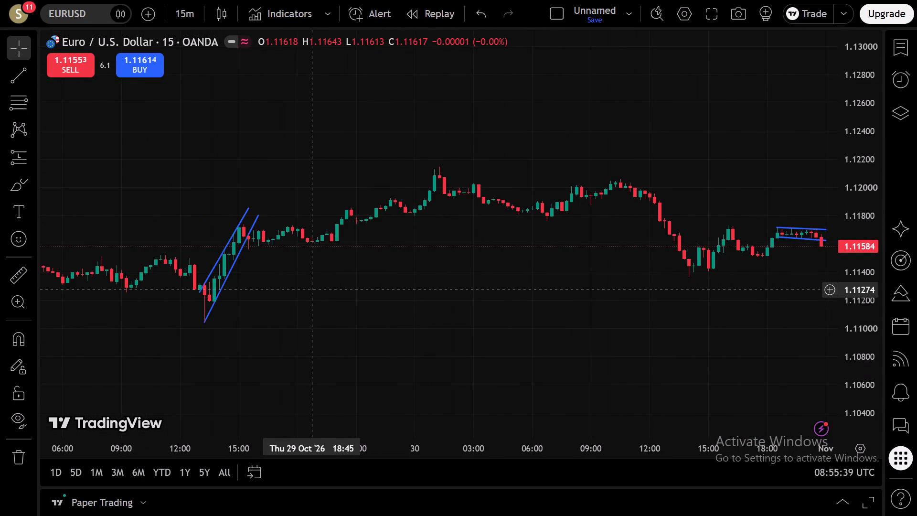
{"action": "left_click_drag", "start_coordinate": [336, 286], "coordinate": [576, 322]}
{"action": "scroll", "coordinate": [575, 322], "scroll_direction": "up", "scroll_amount": 3}
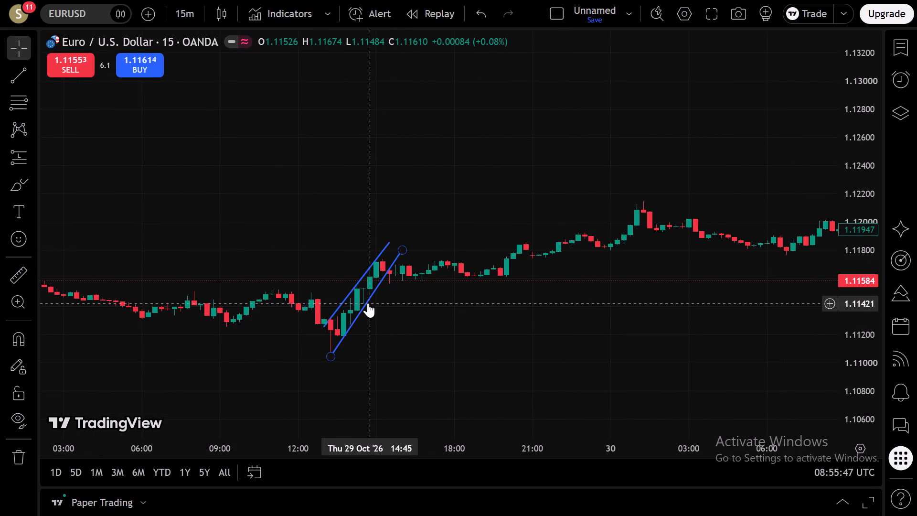
{"action": "left_click_drag", "start_coordinate": [550, 312], "coordinate": [393, 334]}
{"action": "left_click_drag", "start_coordinate": [867, 351], "coordinate": [858, 293]}
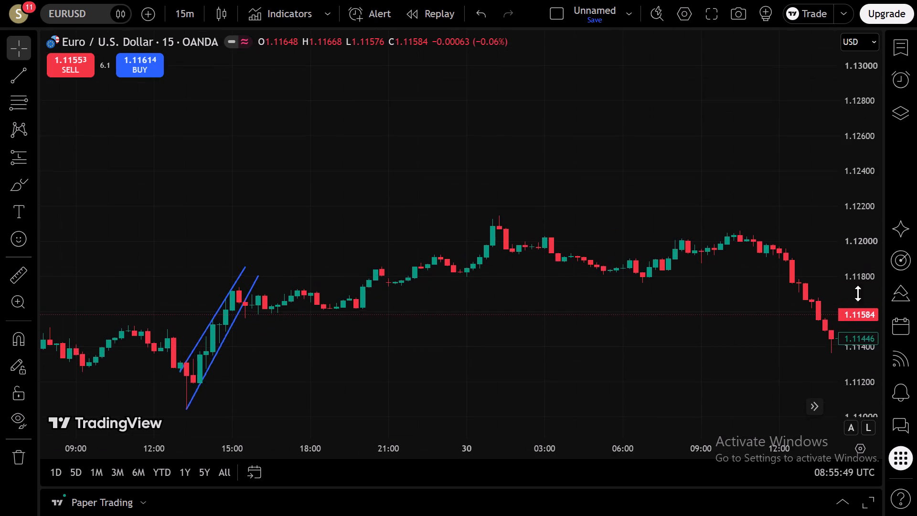
{"action": "left_click_drag", "start_coordinate": [858, 293], "coordinate": [867, 162]}
{"action": "left_click_drag", "start_coordinate": [472, 348], "coordinate": [596, 182]}
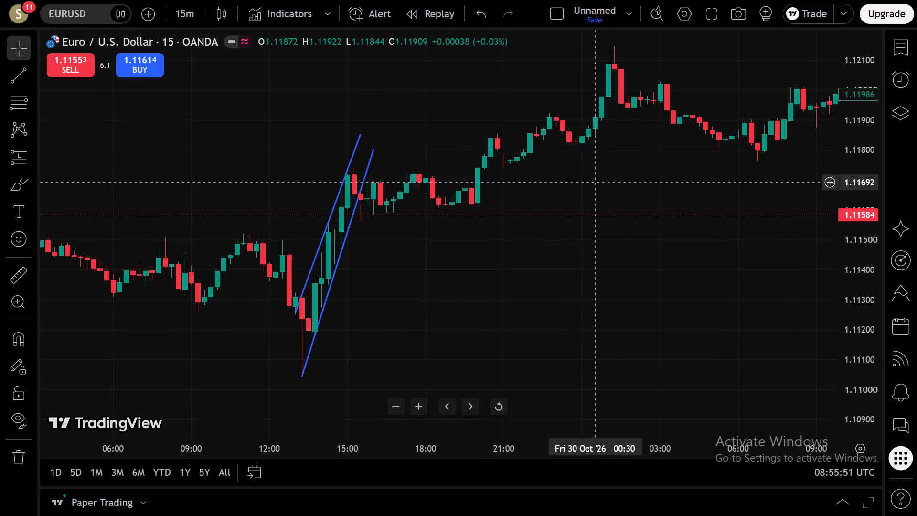
{"action": "left_click_drag", "start_coordinate": [335, 283], "coordinate": [501, 258]}
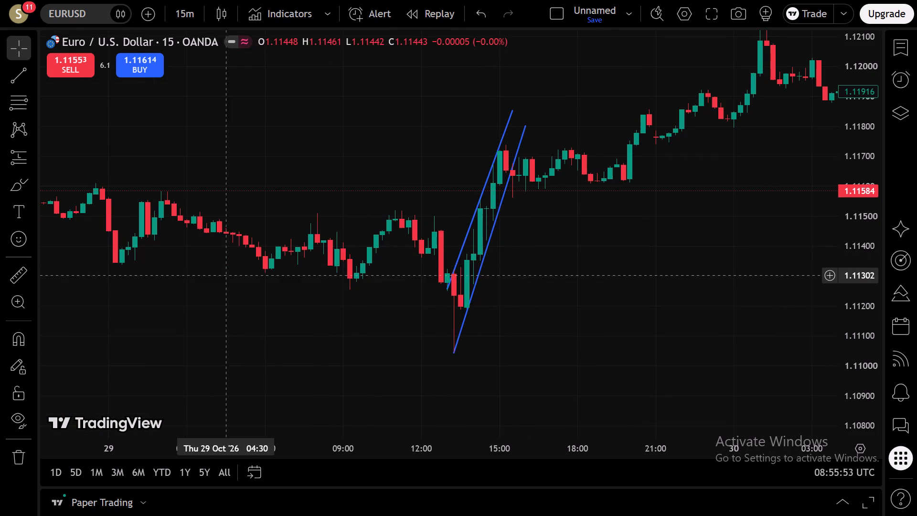
{"action": "left_click_drag", "start_coordinate": [171, 274], "coordinate": [433, 278]}
{"action": "left_click_drag", "start_coordinate": [247, 279], "coordinate": [277, 272]}
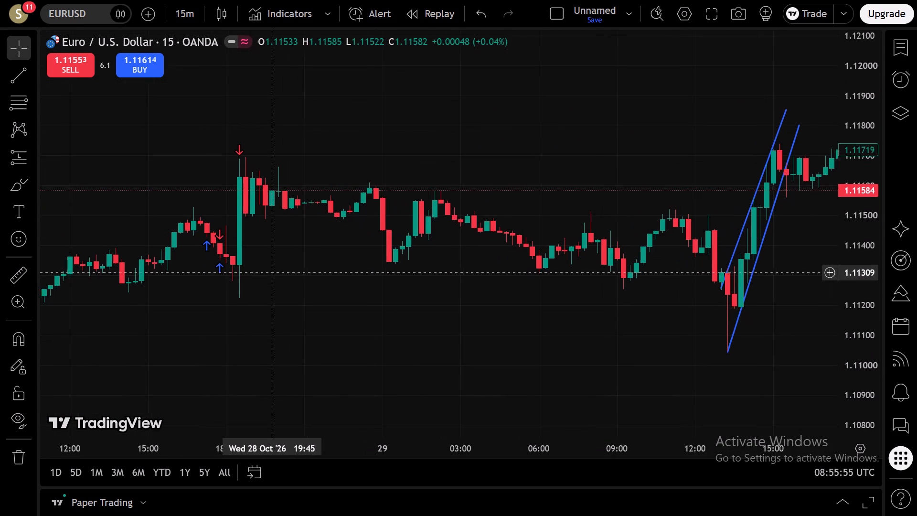
{"action": "left_click_drag", "start_coordinate": [277, 272], "coordinate": [462, 281]}
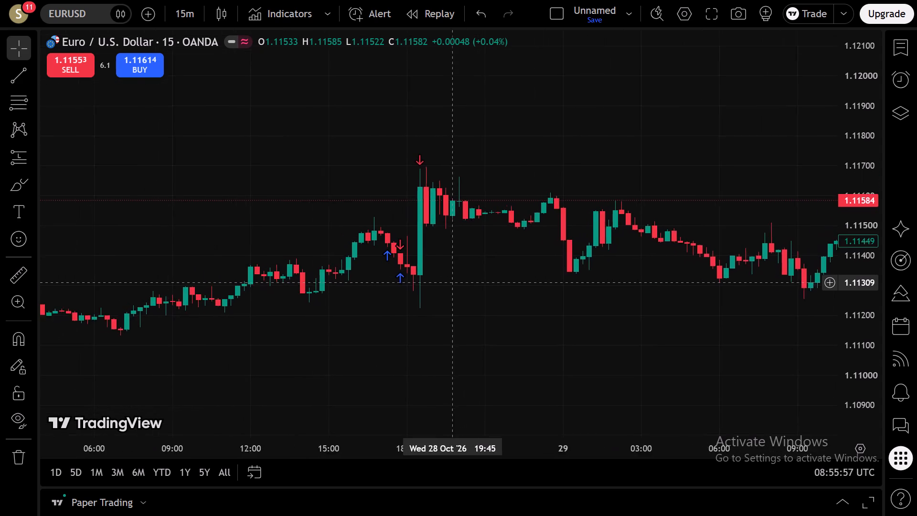
Draw a descending trend line from about 1.11740 at 18:15 on 28 October to about 1.11376 at 15:45 on 29 October.
{"action": "left_click_drag", "start_coordinate": [462, 281], "coordinate": [143, 279]}
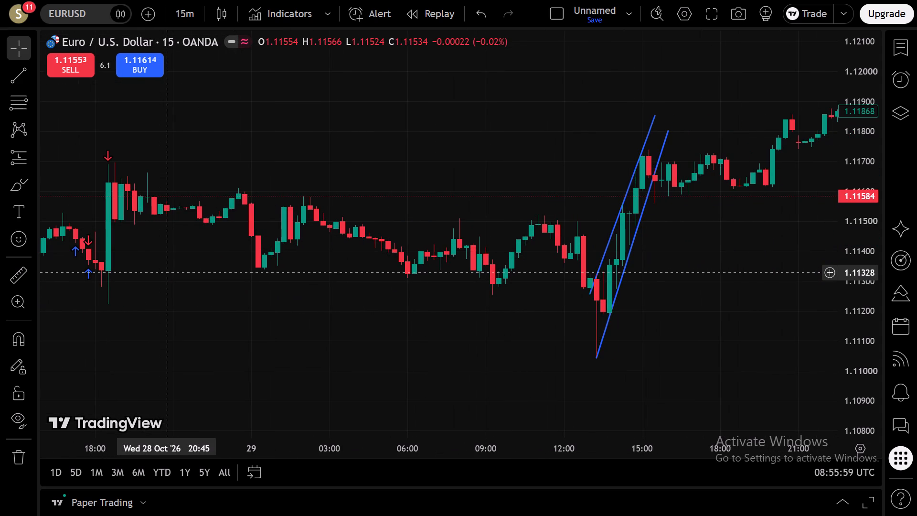
{"action": "left_click", "coordinate": [15, 67]}
{"action": "left_click_drag", "start_coordinate": [103, 149], "coordinate": [136, 160]}
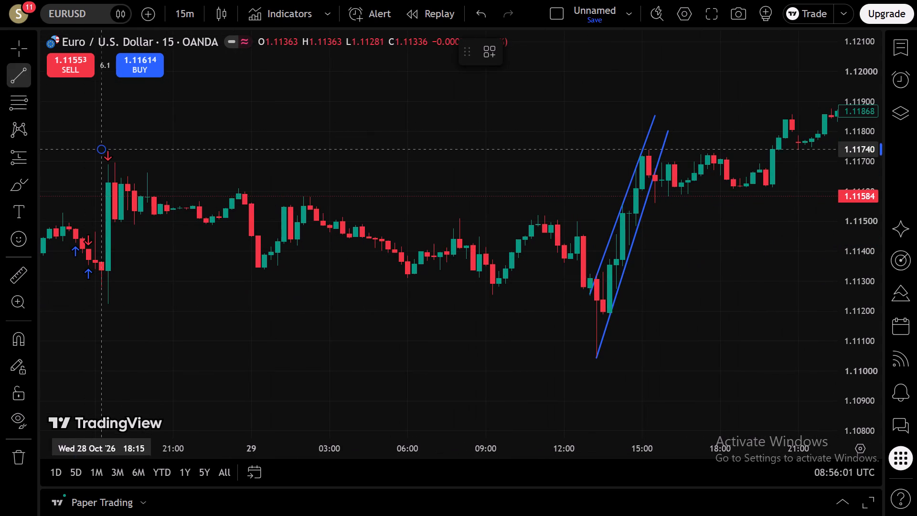
{"action": "left_click_drag", "start_coordinate": [136, 160], "coordinate": [155, 163]}
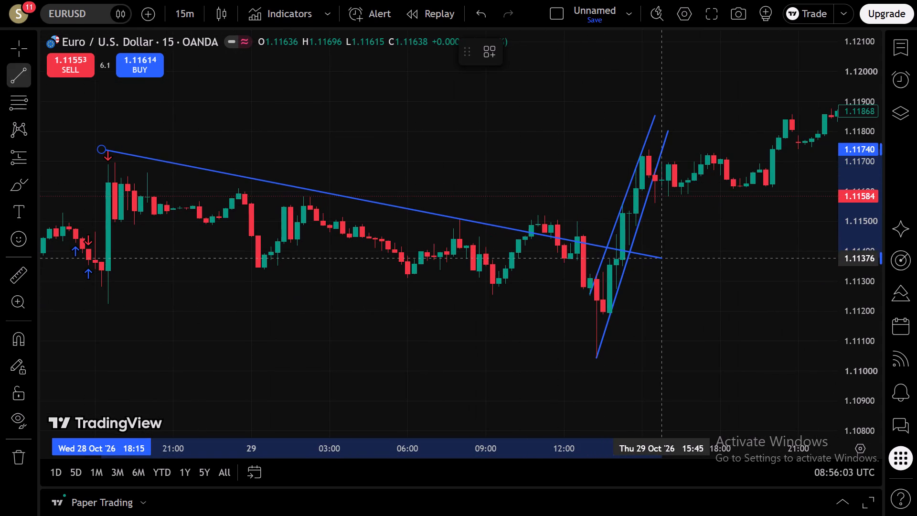
{"action": "left_click", "coordinate": [660, 258]}
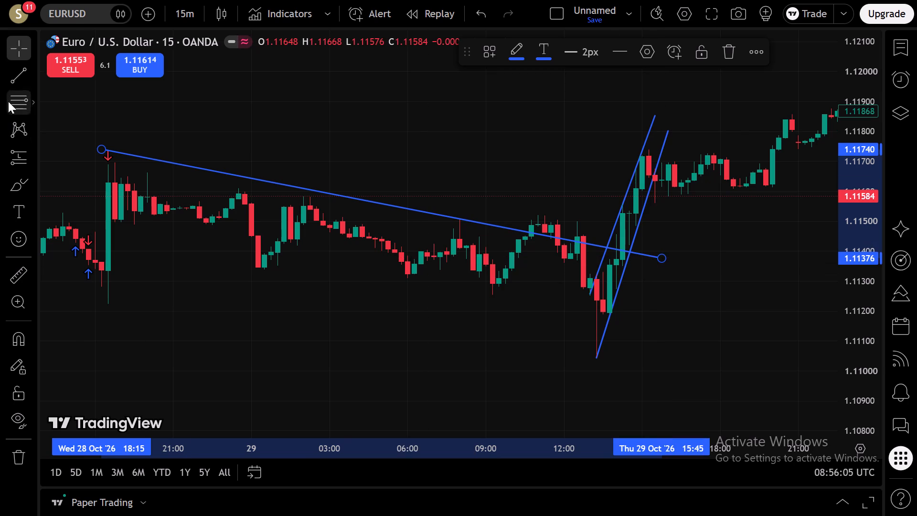
Draw a lower trend line from the spike low at about 1.11216, 18:30 on 28 October, extending past the steep rising channel.
{"action": "left_click", "coordinate": [19, 78]}
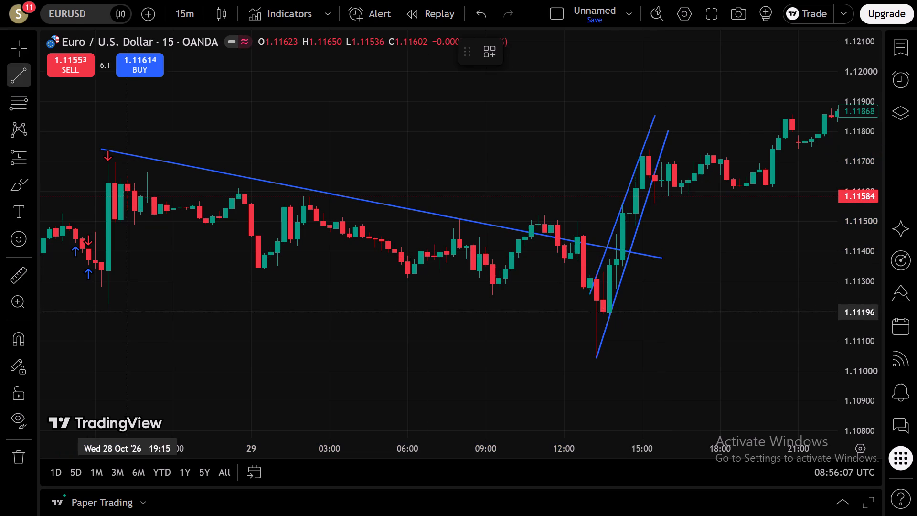
{"action": "left_click_drag", "start_coordinate": [107, 306], "coordinate": [135, 302]}
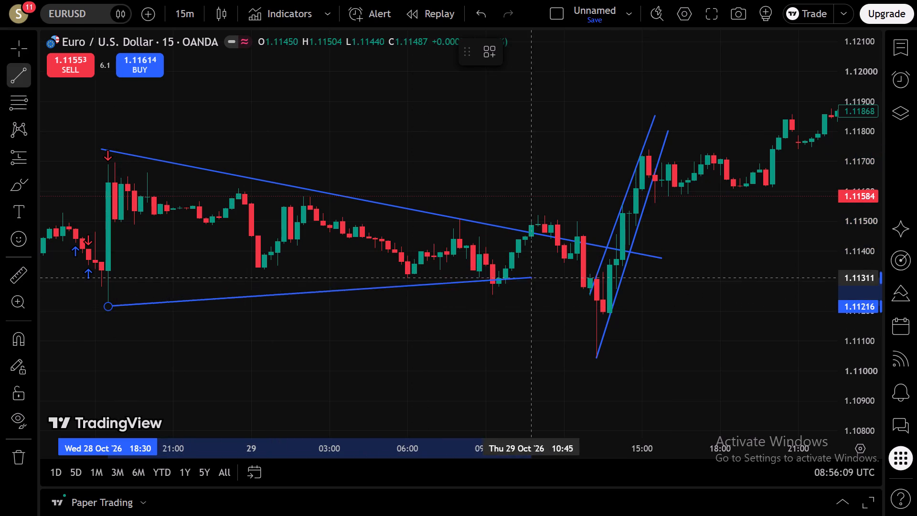
{"action": "left_click", "coordinate": [678, 289]}
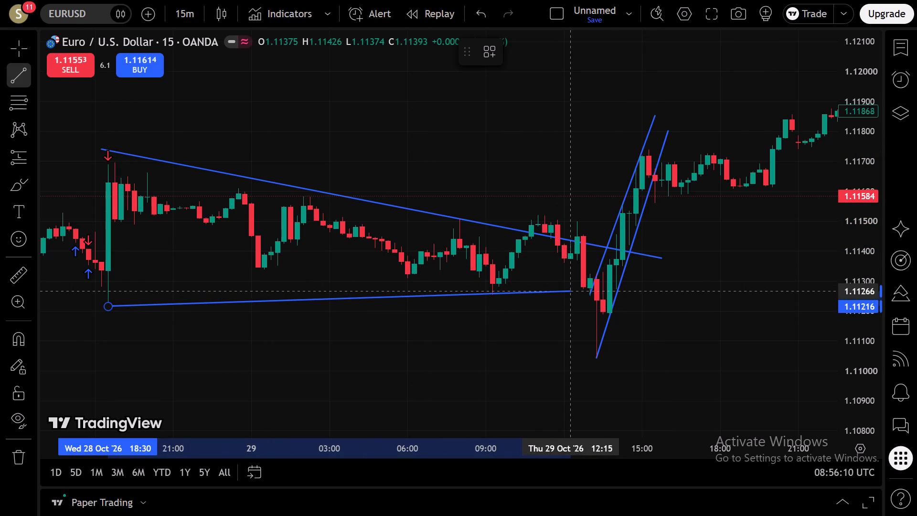
Review the 15-minute price action from 27 October to the latest candle, including the converging trend lines and the steep rising channel.
{"action": "left_click_drag", "start_coordinate": [666, 346], "coordinate": [441, 414]}
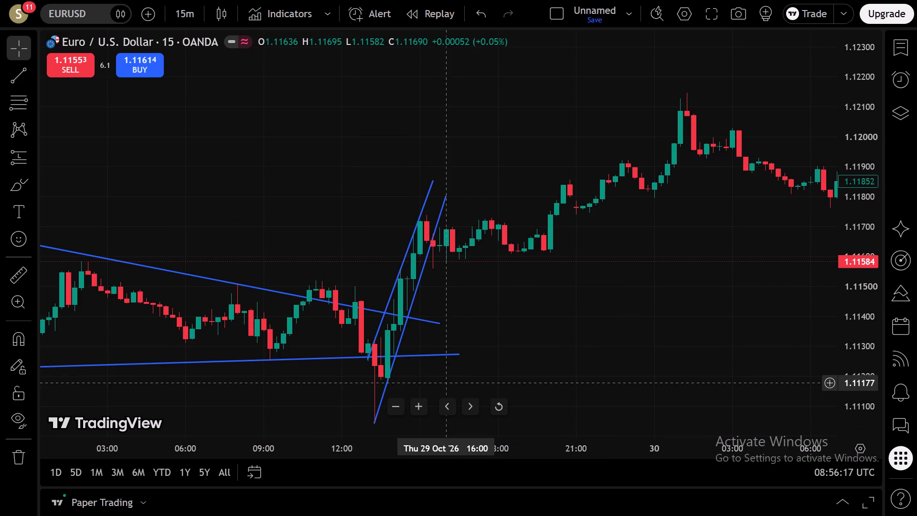
{"action": "left_click_drag", "start_coordinate": [489, 322], "coordinate": [434, 250]}
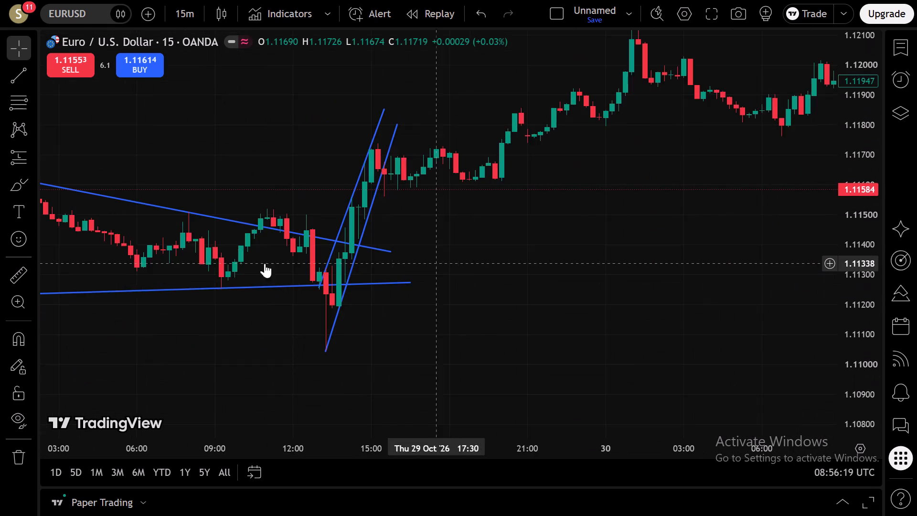
{"action": "left_click_drag", "start_coordinate": [117, 271], "coordinate": [0, 324]}
{"action": "left_click_drag", "start_coordinate": [571, 312], "coordinate": [78, 312]}
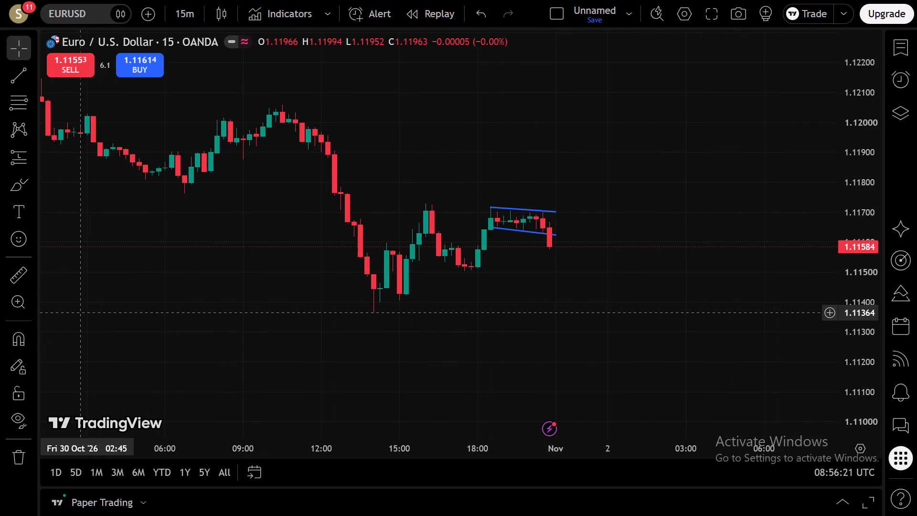
{"action": "left_click_drag", "start_coordinate": [78, 312], "coordinate": [146, 309]}
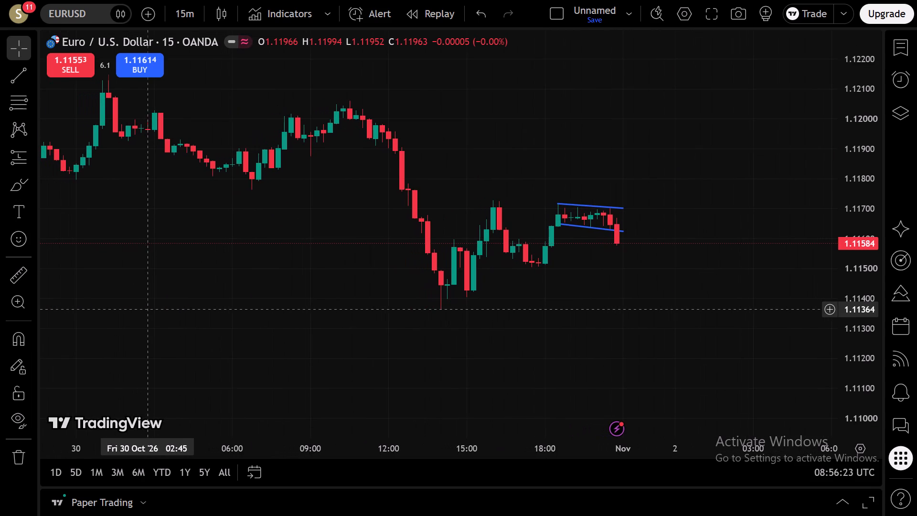
{"action": "left_click_drag", "start_coordinate": [146, 309], "coordinate": [317, 290]}
{"action": "left_click_drag", "start_coordinate": [155, 281], "coordinate": [548, 304]}
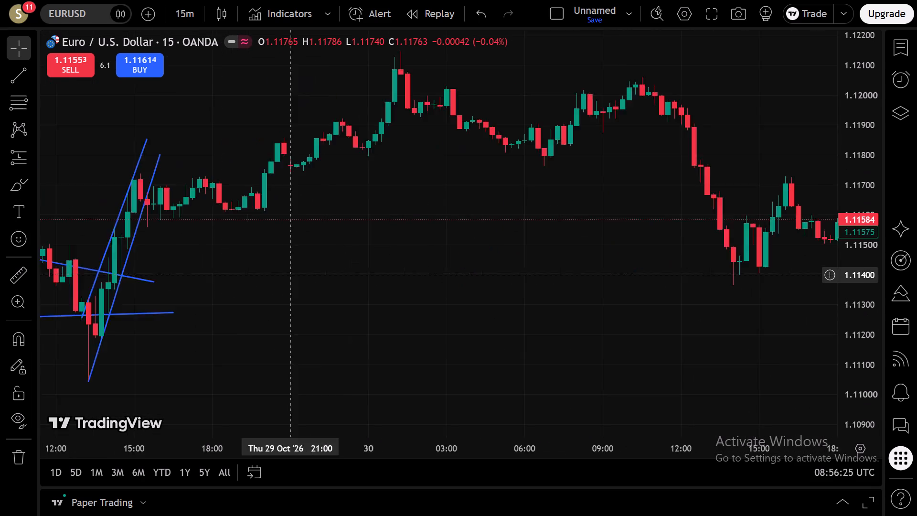
{"action": "left_click_drag", "start_coordinate": [548, 304], "coordinate": [596, 316]}
{"action": "left_click_drag", "start_coordinate": [145, 269], "coordinate": [624, 288]}
{"action": "left_click_drag", "start_coordinate": [158, 239], "coordinate": [501, 146]}
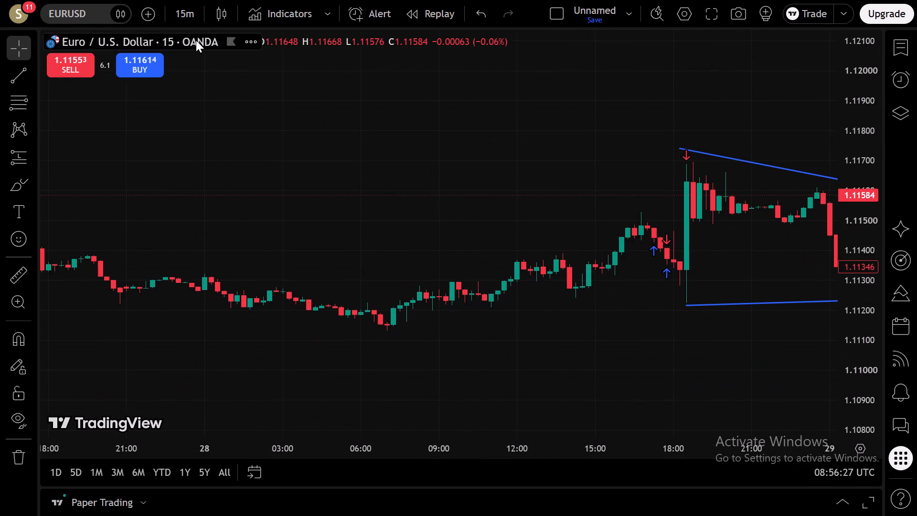
Switch the chart to the 4-hour interval.
{"action": "left_click", "coordinate": [170, 12]}
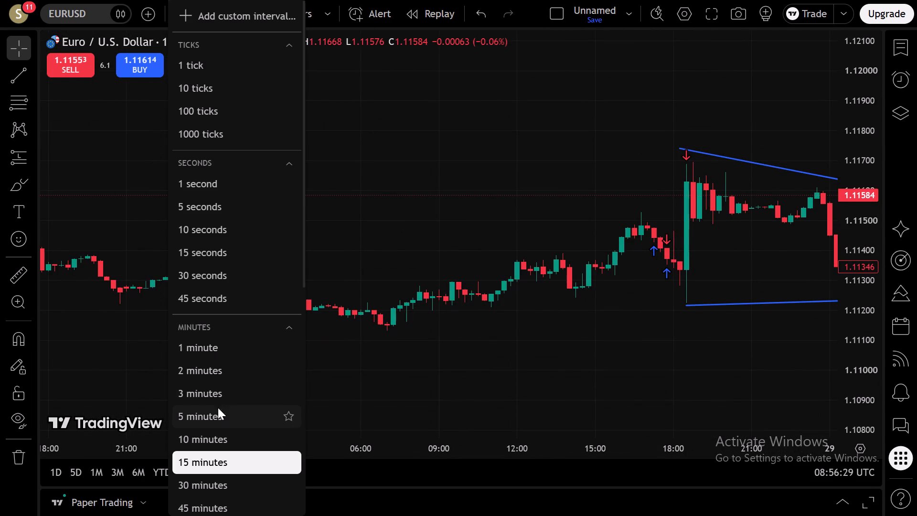
{"action": "scroll", "coordinate": [218, 406], "scroll_direction": "down", "scroll_amount": 1}
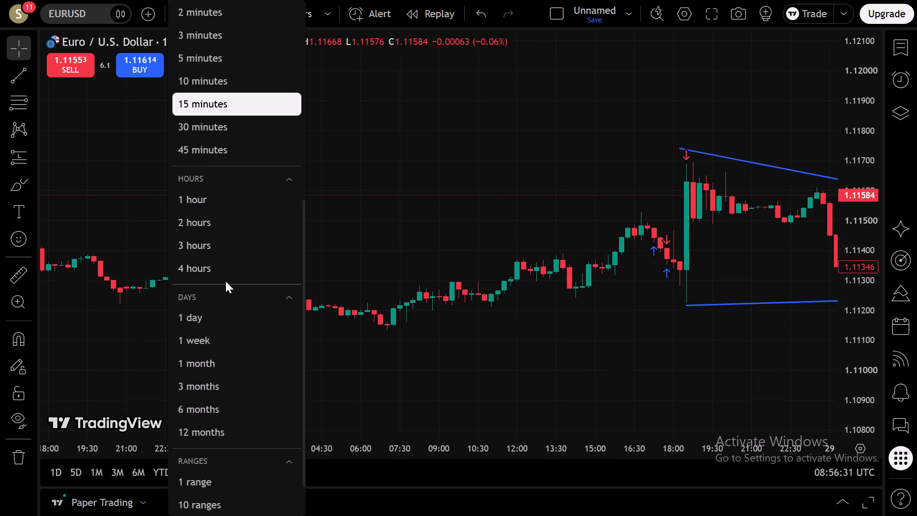
{"action": "left_click", "coordinate": [216, 265]}
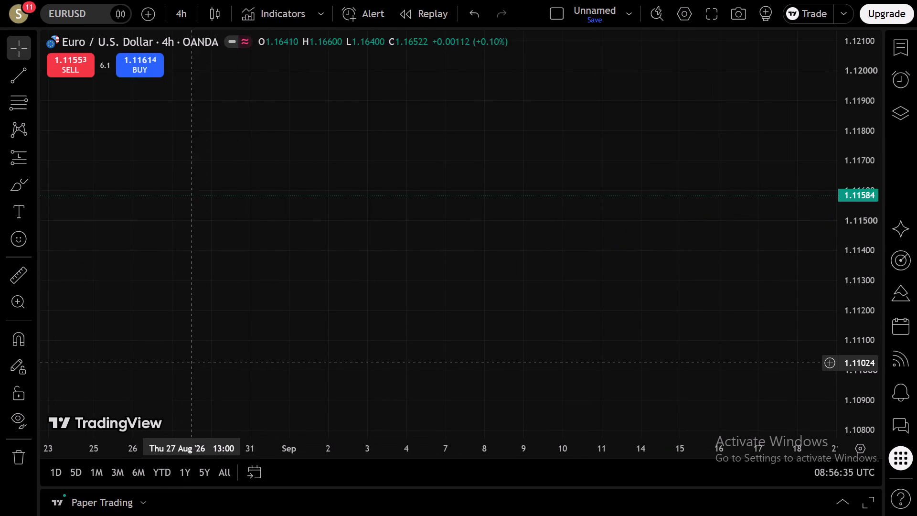
Examine the 4-hour price action from late September to the latest candle, focusing on the two converging October trend lines.
{"action": "left_click_drag", "start_coordinate": [544, 172], "coordinate": [239, 265]}
{"action": "left_click_drag", "start_coordinate": [640, 244], "coordinate": [169, 237]}
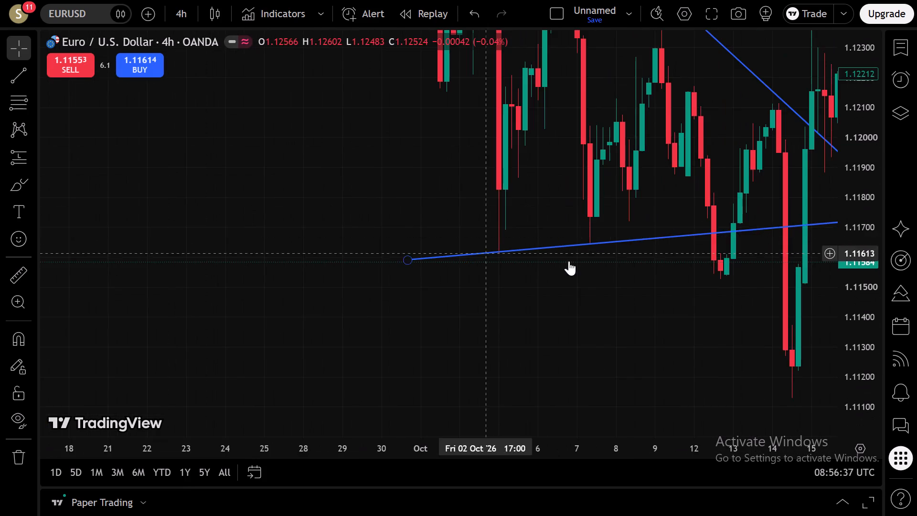
{"action": "left_click_drag", "start_coordinate": [577, 261], "coordinate": [202, 304]}
{"action": "left_click_drag", "start_coordinate": [711, 308], "coordinate": [353, 324]}
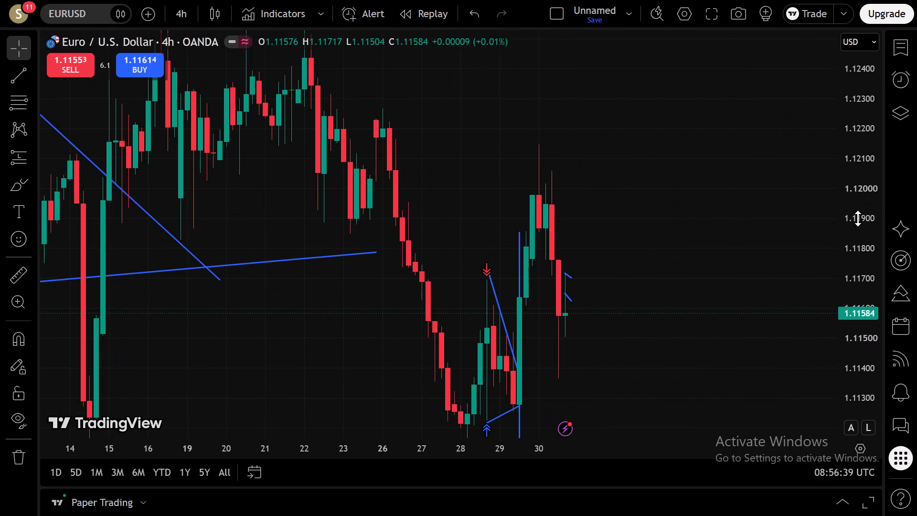
{"action": "left_click_drag", "start_coordinate": [868, 192], "coordinate": [874, 393]}
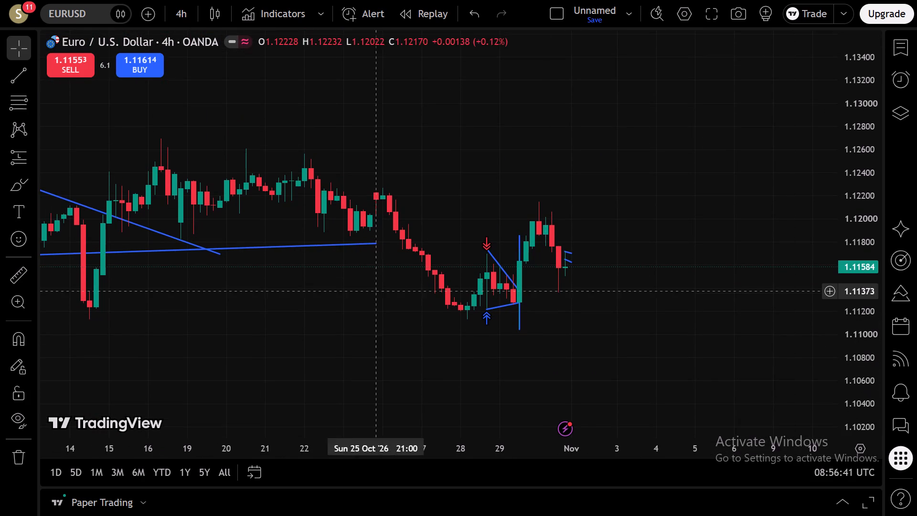
{"action": "left_click_drag", "start_coordinate": [310, 282], "coordinate": [776, 274]}
{"action": "left_click_drag", "start_coordinate": [315, 274], "coordinate": [495, 317]}
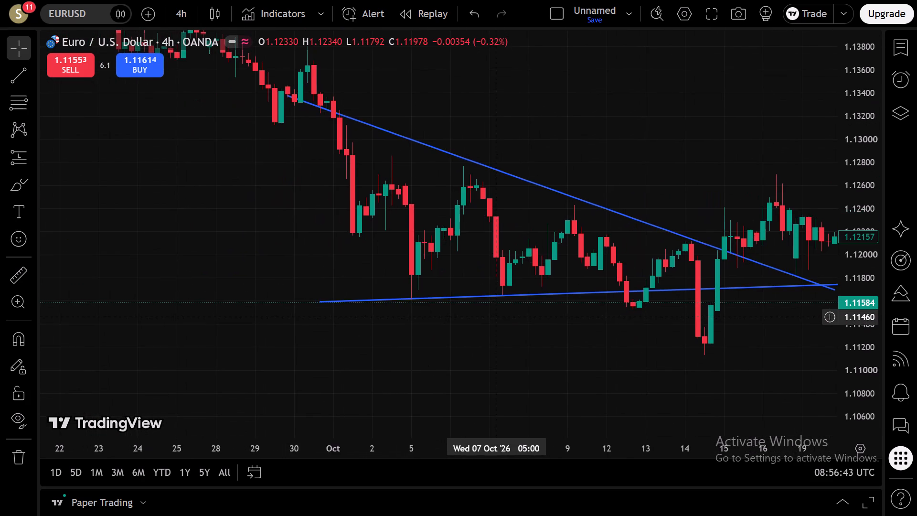
{"action": "left_click_drag", "start_coordinate": [495, 317], "coordinate": [334, 302]}
{"action": "left_click_drag", "start_coordinate": [649, 301], "coordinate": [557, 307]}
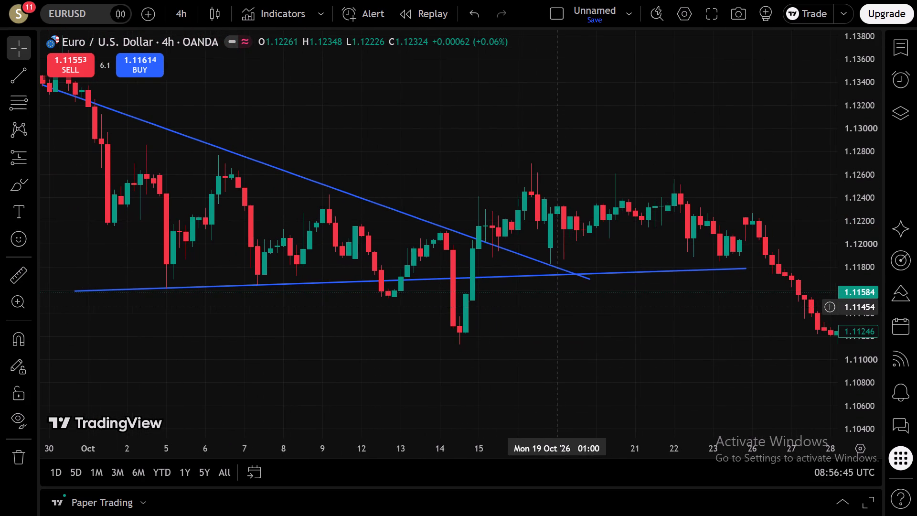
{"action": "left_click_drag", "start_coordinate": [557, 307], "coordinate": [541, 310]}
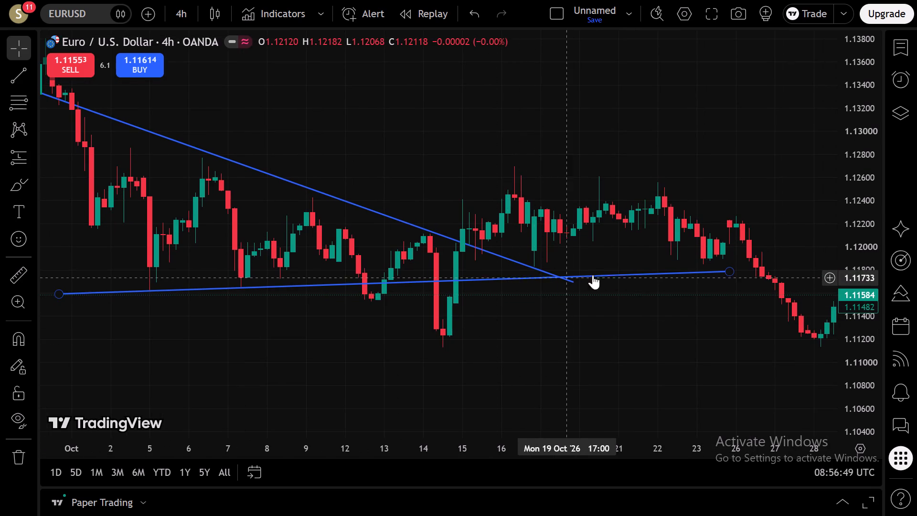
Move the later end of the lower October trend line down to about 1.11460 at 09:00 on 26 October.
{"action": "left_click", "coordinate": [732, 271]}
{"action": "left_click_drag", "start_coordinate": [725, 272], "coordinate": [742, 319]}
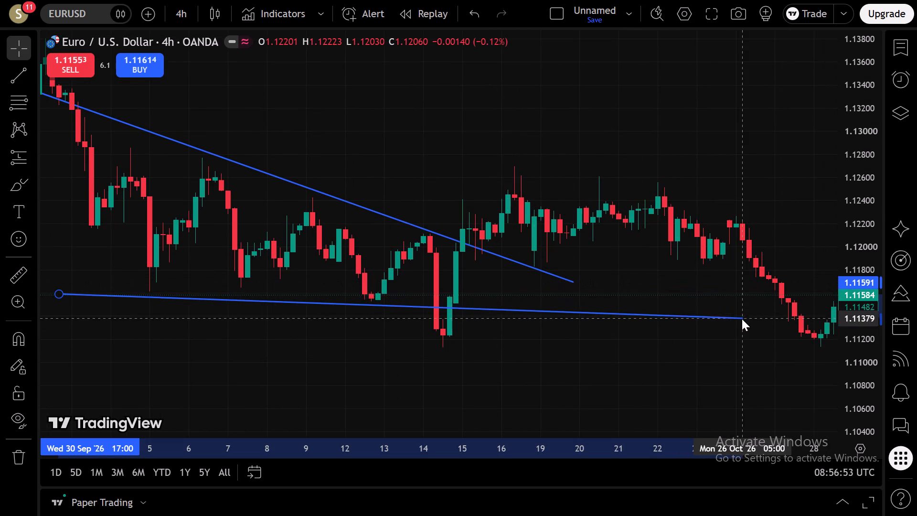
{"action": "left_click_drag", "start_coordinate": [742, 319], "coordinate": [747, 310]}
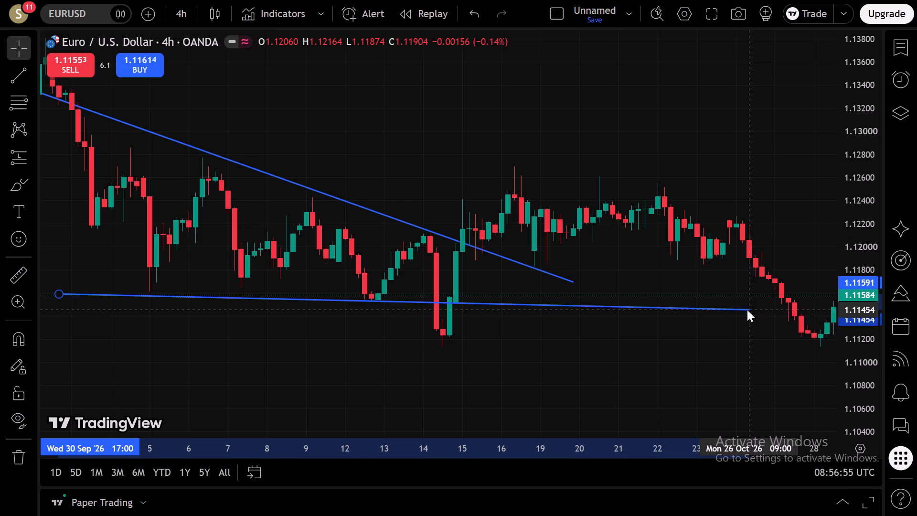
{"action": "left_click_drag", "start_coordinate": [747, 310], "coordinate": [747, 309]}
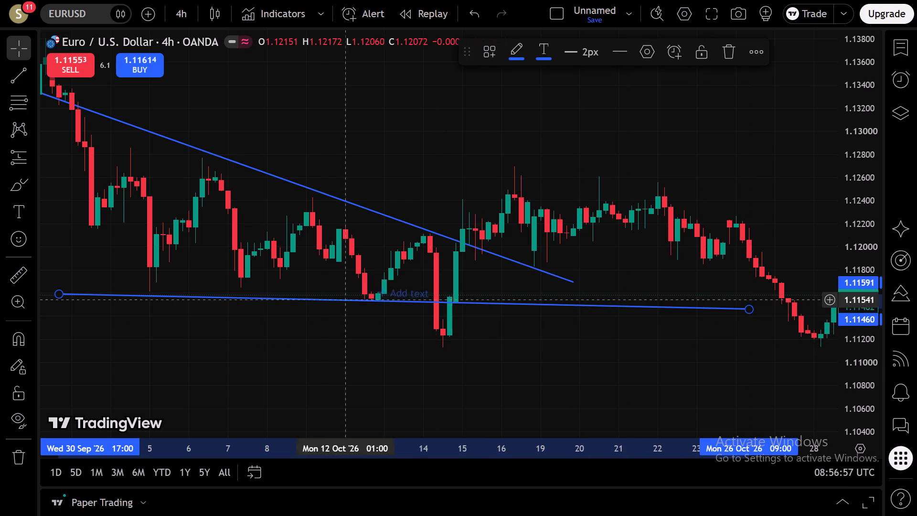
Review the 4-hour converging pattern with its adjusted lower line, along with the candles before and after it.
{"action": "left_click_drag", "start_coordinate": [506, 354], "coordinate": [436, 371]}
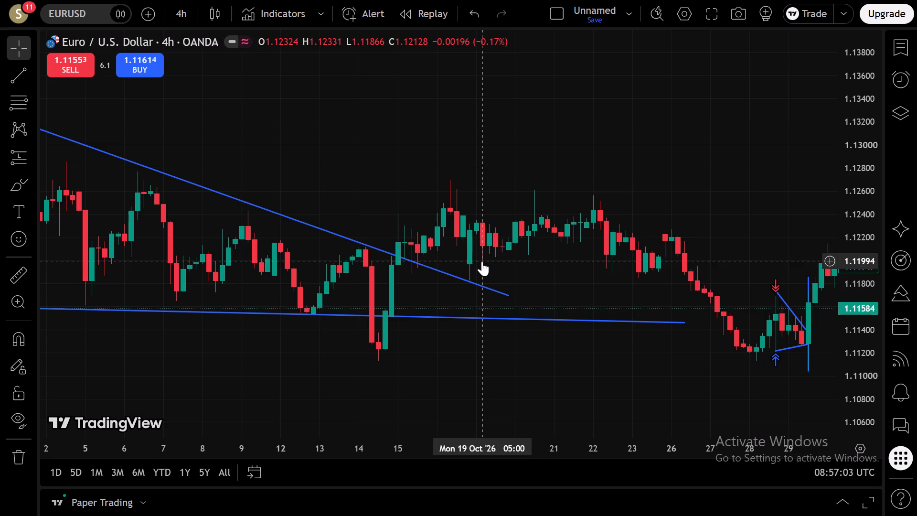
{"action": "scroll", "coordinate": [480, 262], "scroll_direction": "down", "scroll_amount": 1}
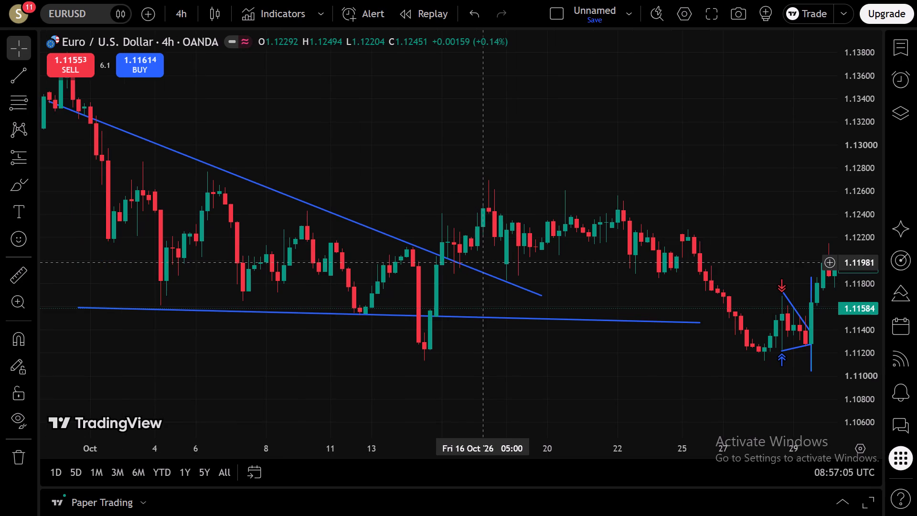
{"action": "left_click_drag", "start_coordinate": [250, 257], "coordinate": [449, 352]}
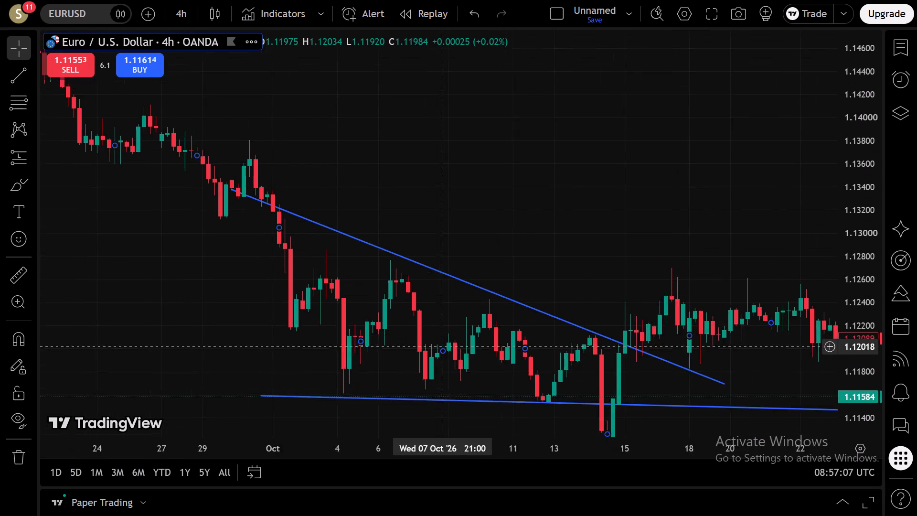
{"action": "left_click_drag", "start_coordinate": [449, 352], "coordinate": [508, 350]}
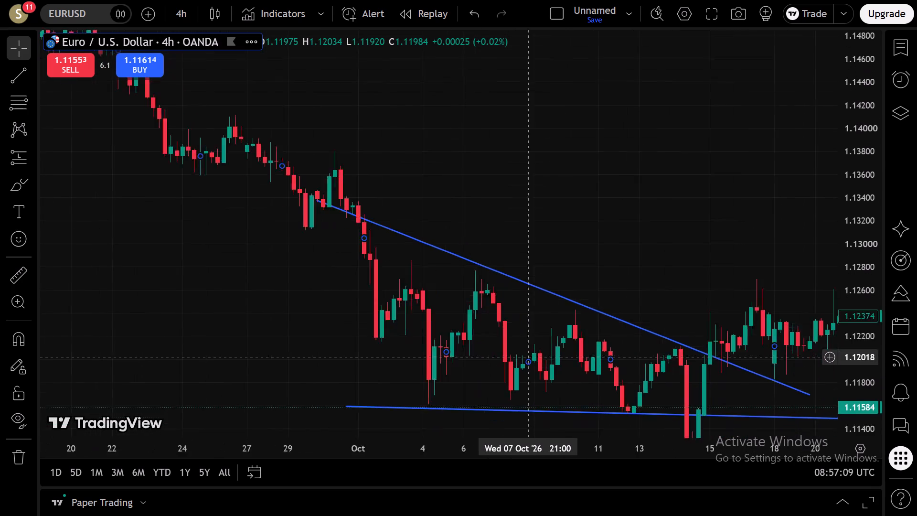
{"action": "left_click_drag", "start_coordinate": [508, 350], "coordinate": [250, 301]}
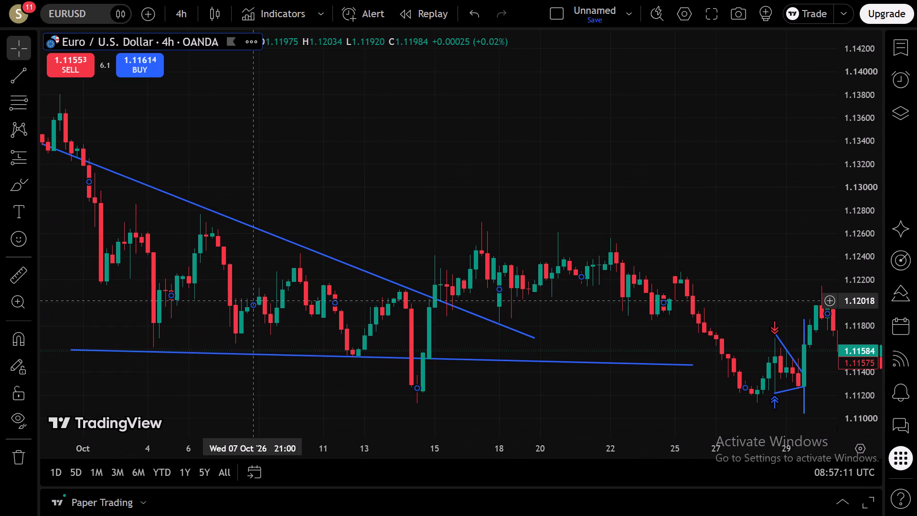
{"action": "left_click_drag", "start_coordinate": [250, 301], "coordinate": [251, 301]}
{"action": "left_click_drag", "start_coordinate": [389, 308], "coordinate": [375, 313]}
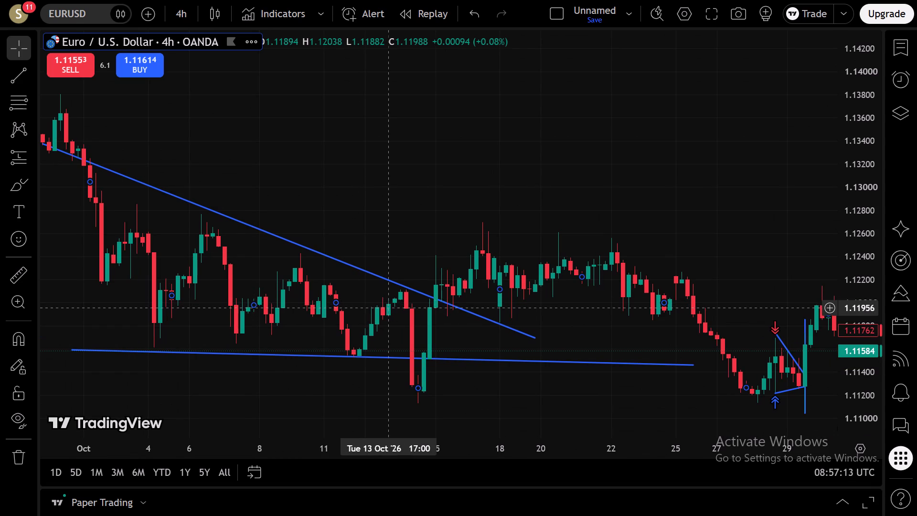
{"action": "left_click_drag", "start_coordinate": [375, 313], "coordinate": [337, 328]}
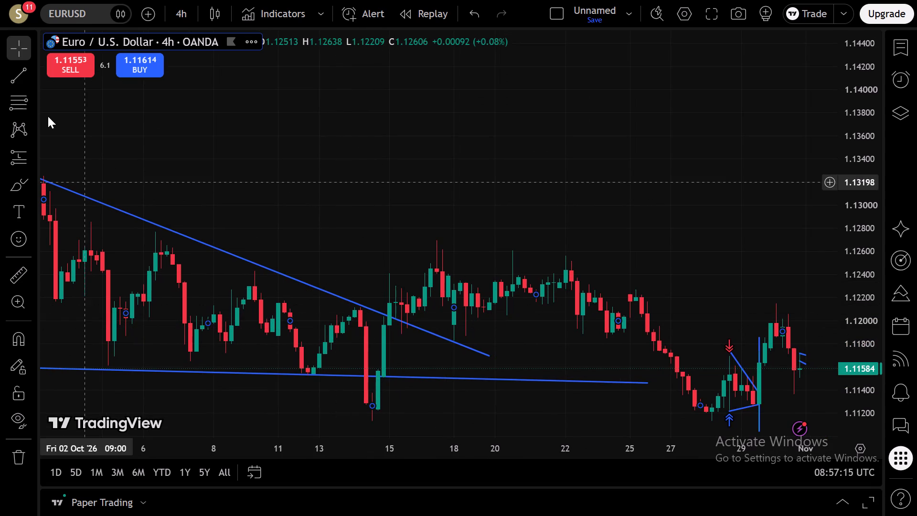
Place a Long position drawing with its entry at about 1.12074, 09:00 on 15 October, just above the descending trend line.
{"action": "left_click", "coordinate": [22, 110]}
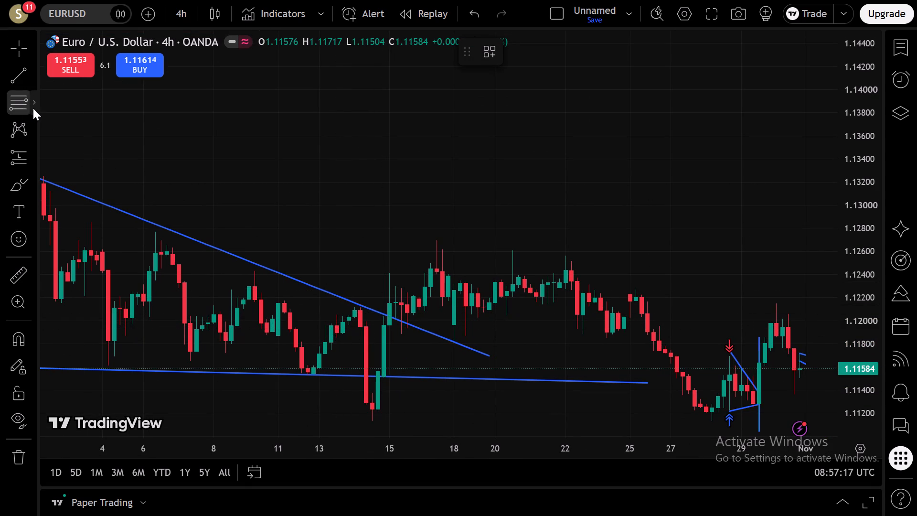
{"action": "left_click", "coordinate": [33, 108]}
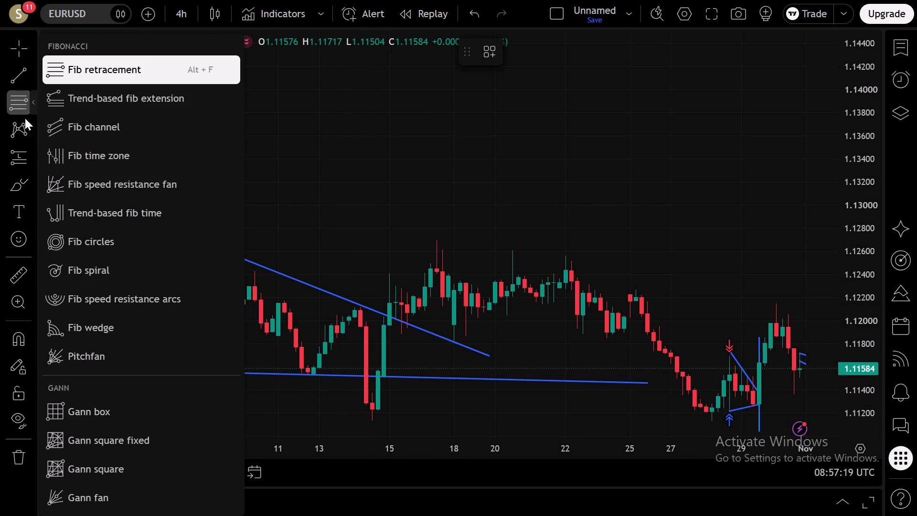
{"action": "left_click", "coordinate": [24, 158]}
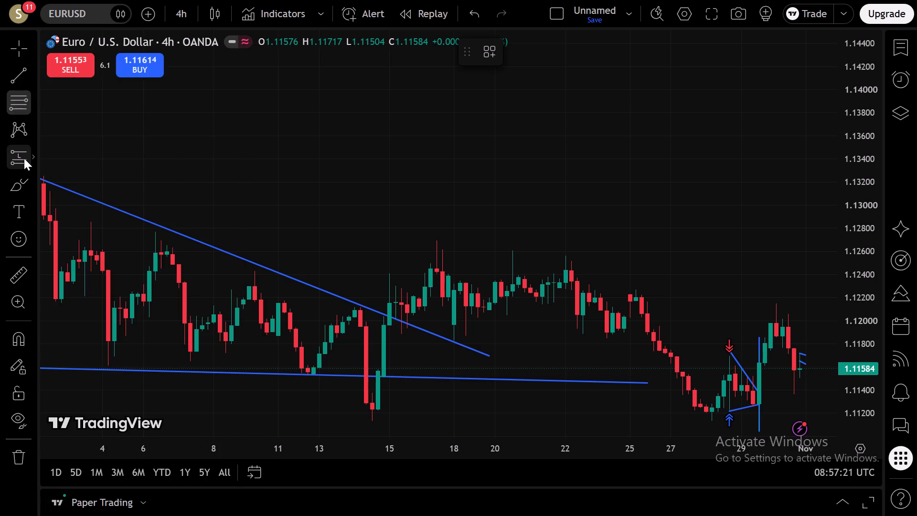
{"action": "left_click", "coordinate": [33, 159]}
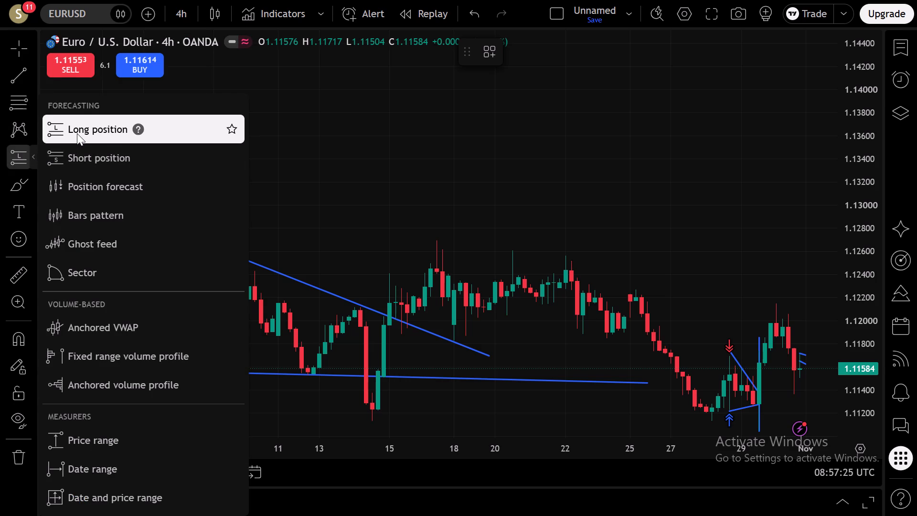
{"action": "left_click", "coordinate": [77, 133]}
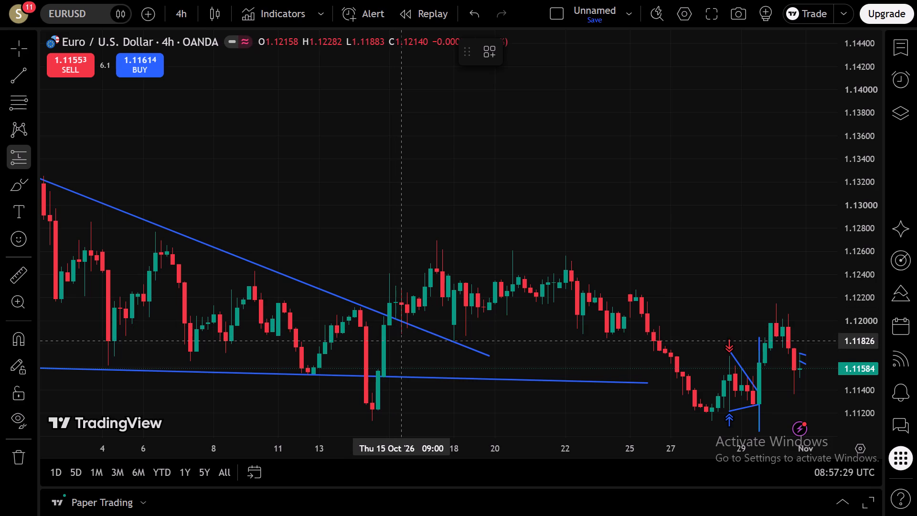
{"action": "left_click", "coordinate": [401, 312]}
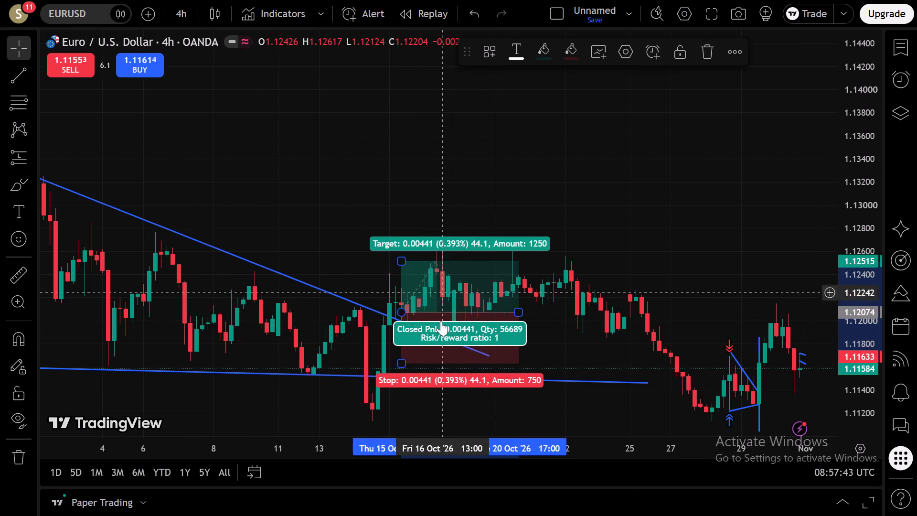
Lock the long position drawing.
{"action": "right_click", "coordinate": [434, 290]}
{"action": "left_click", "coordinate": [468, 418]}
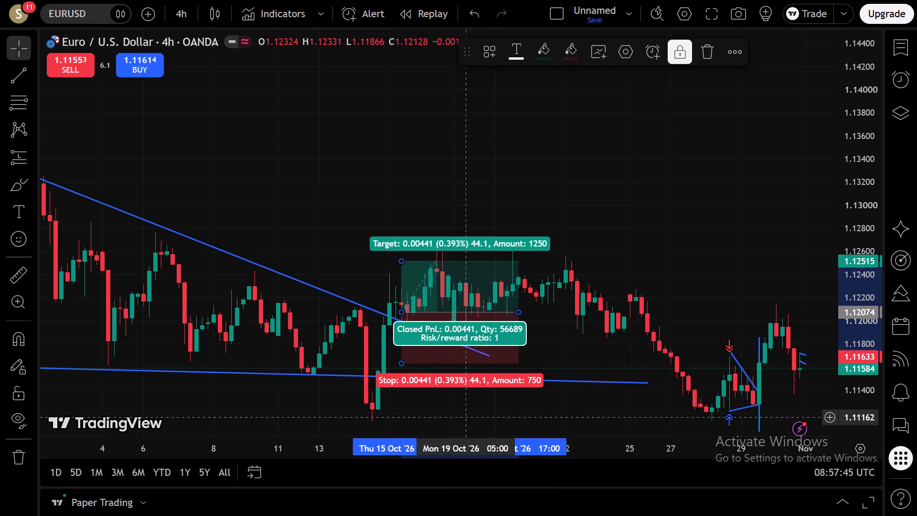
Switch the EURUSD chart to the 15-minute interval.
{"action": "left_click", "coordinate": [186, 25]}
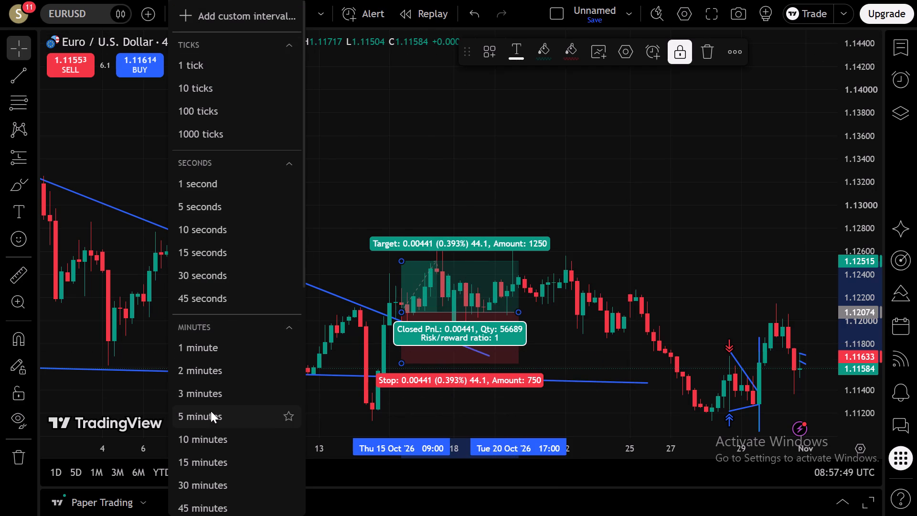
{"action": "left_click", "coordinate": [219, 460]}
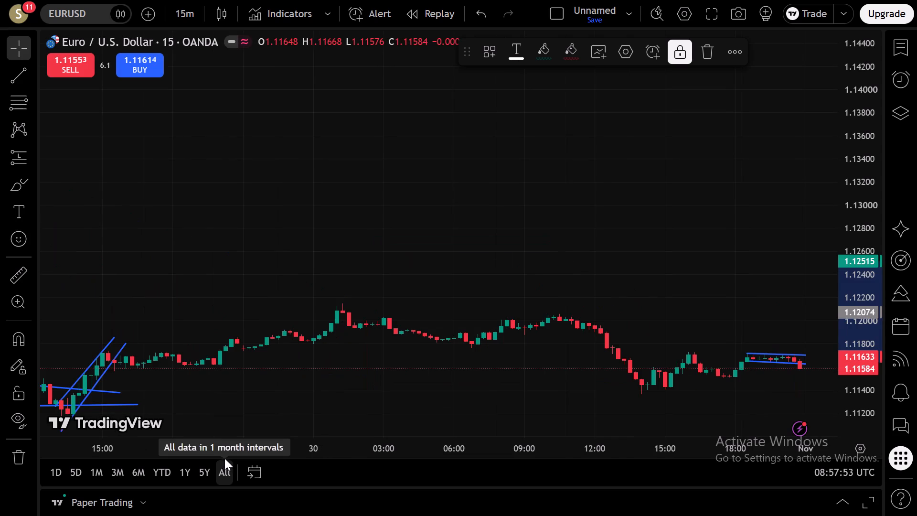
Look back through the 15-minute candles from the end of October to the long position drawing of 15–20 October.
{"action": "left_click_drag", "start_coordinate": [180, 316], "coordinate": [572, 298]}
{"action": "left_click_drag", "start_coordinate": [191, 227], "coordinate": [694, 267]}
{"action": "left_click_drag", "start_coordinate": [221, 256], "coordinate": [712, 269]}
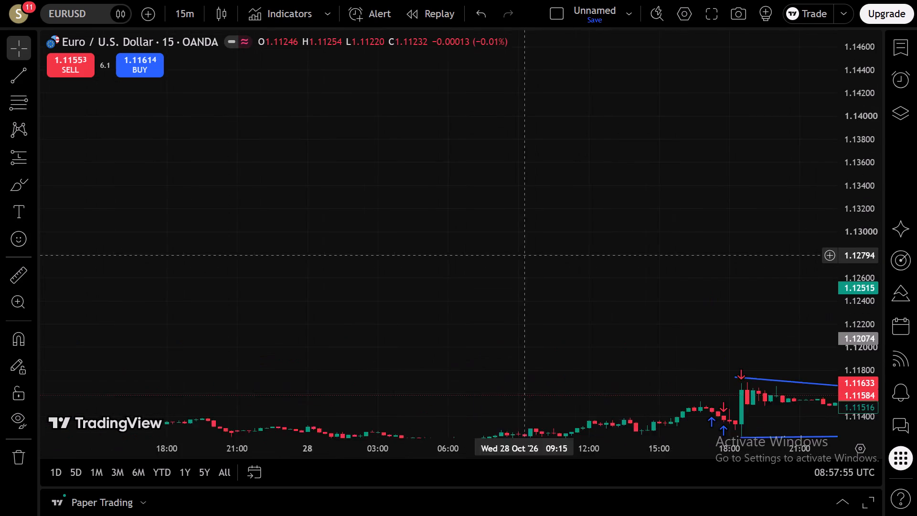
{"action": "left_click_drag", "start_coordinate": [712, 269], "coordinate": [789, 284]}
{"action": "left_click_drag", "start_coordinate": [243, 251], "coordinate": [614, 158]}
{"action": "left_click_drag", "start_coordinate": [121, 249], "coordinate": [654, 284]}
{"action": "left_click_drag", "start_coordinate": [224, 285], "coordinate": [554, 282]}
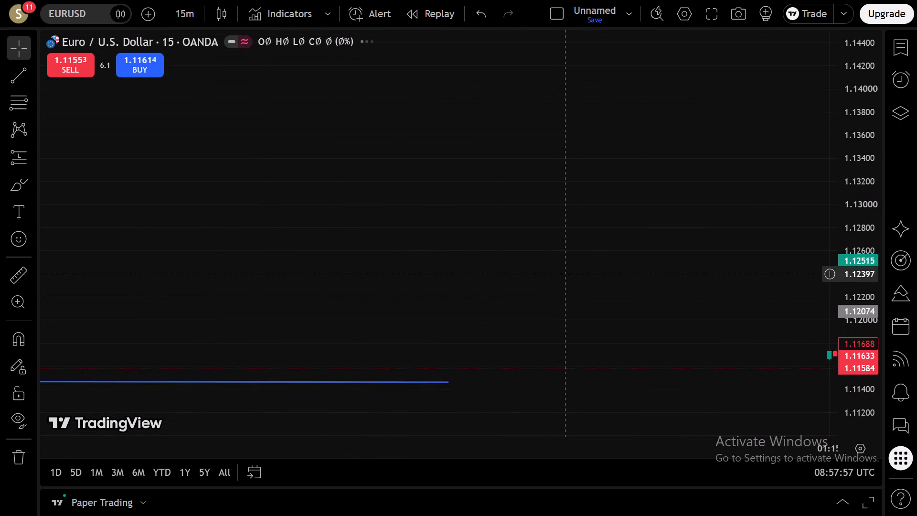
{"action": "left_click_drag", "start_coordinate": [878, 217], "coordinate": [882, 333]}
{"action": "left_click_drag", "start_coordinate": [226, 262], "coordinate": [292, 253]}
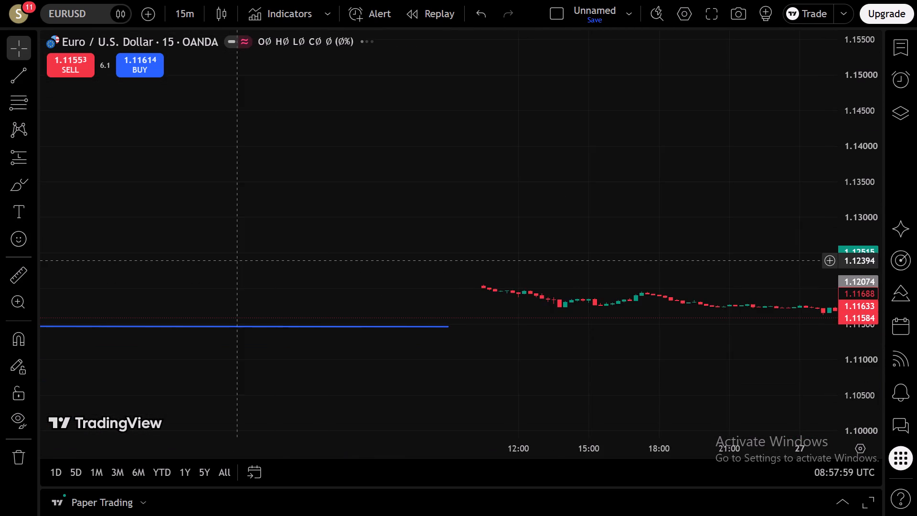
{"action": "left_click_drag", "start_coordinate": [292, 253], "coordinate": [460, 253]}
{"action": "left_click_drag", "start_coordinate": [209, 225], "coordinate": [562, 237]}
{"action": "left_click_drag", "start_coordinate": [171, 225], "coordinate": [478, 230]}
{"action": "left_click_drag", "start_coordinate": [312, 223], "coordinate": [353, 226]}
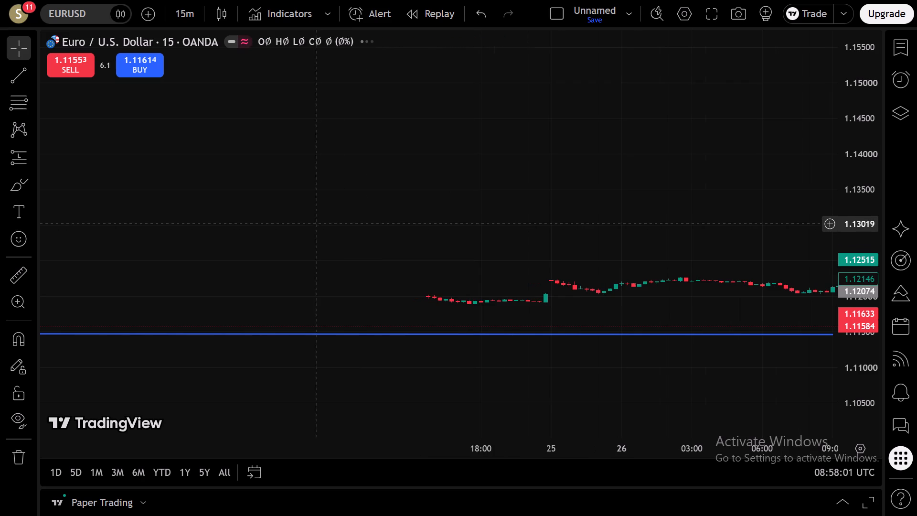
{"action": "left_click_drag", "start_coordinate": [353, 226], "coordinate": [428, 233]}
{"action": "scroll", "coordinate": [616, 287], "scroll_direction": "down", "scroll_amount": 2}
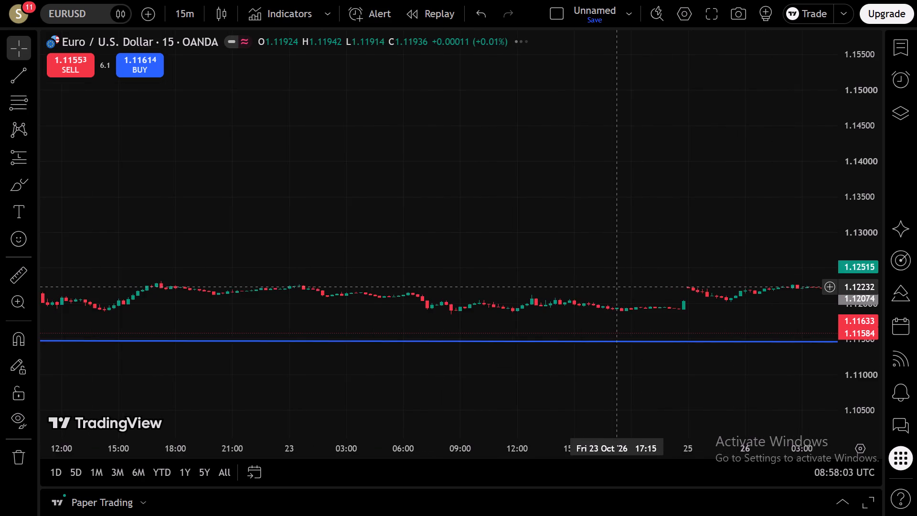
{"action": "scroll", "coordinate": [616, 287], "scroll_direction": "down", "scroll_amount": 11}
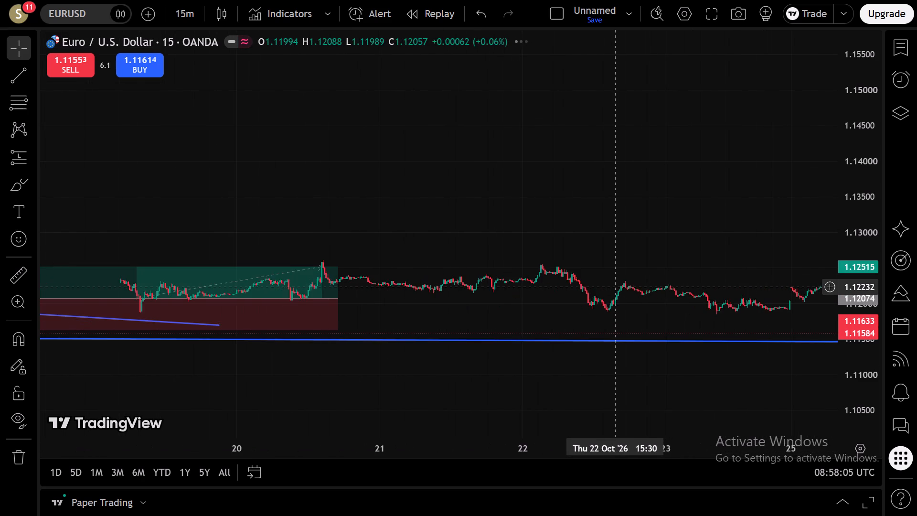
{"action": "scroll", "coordinate": [615, 287], "scroll_direction": "down", "scroll_amount": 6}
{"action": "scroll", "coordinate": [608, 348], "scroll_direction": "up", "scroll_amount": 3}
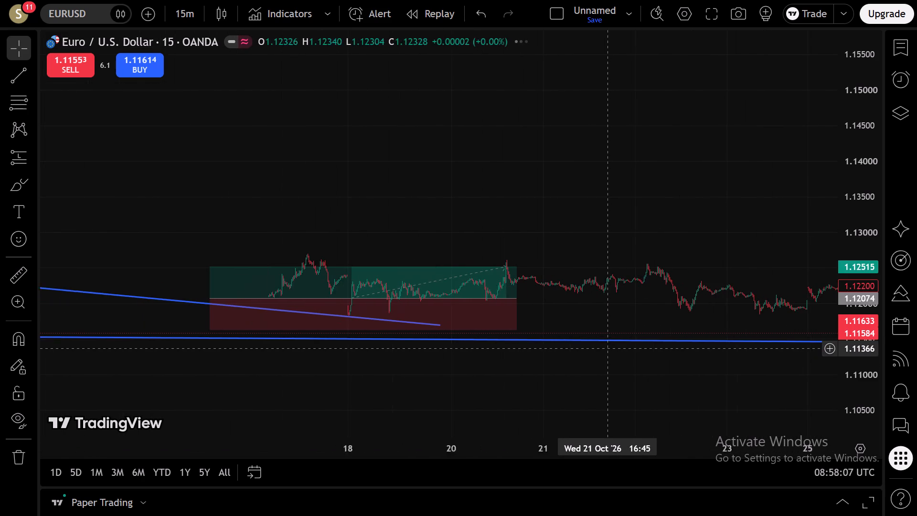
Examine the 15-minute price action around the 15 October breakout, the descending trend line and the long position's target and stop zones.
{"action": "left_click_drag", "start_coordinate": [597, 354], "coordinate": [626, 274]}
{"action": "scroll", "coordinate": [551, 328], "scroll_direction": "up", "scroll_amount": 5}
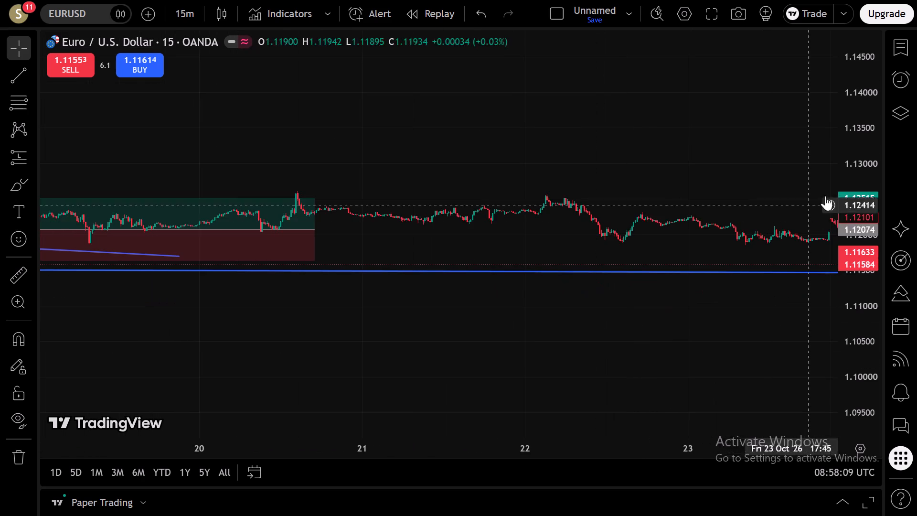
{"action": "left_click_drag", "start_coordinate": [842, 202], "coordinate": [815, 29]}
{"action": "left_click_drag", "start_coordinate": [855, 302], "coordinate": [854, 271]}
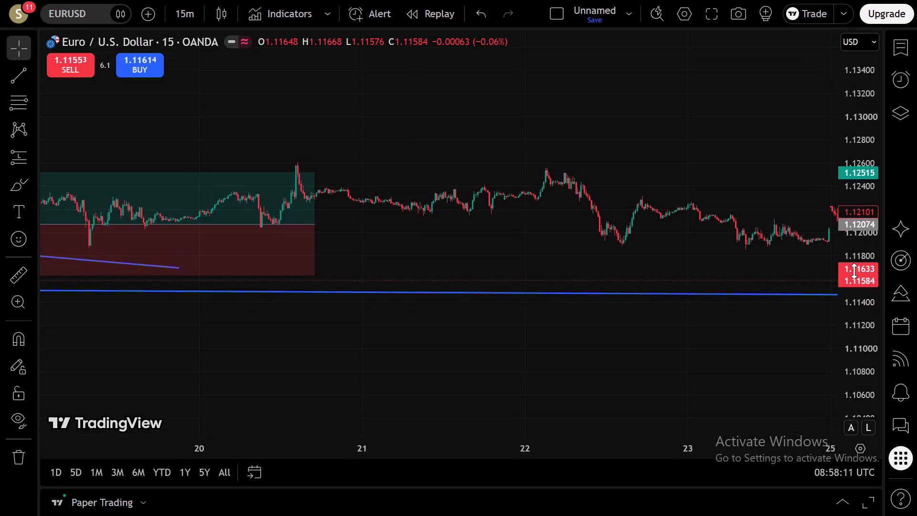
{"action": "left_click_drag", "start_coordinate": [854, 271], "coordinate": [813, 128]}
{"action": "scroll", "coordinate": [644, 263], "scroll_direction": "up", "scroll_amount": 2}
{"action": "scroll", "coordinate": [644, 263], "scroll_direction": "down", "scroll_amount": 6}
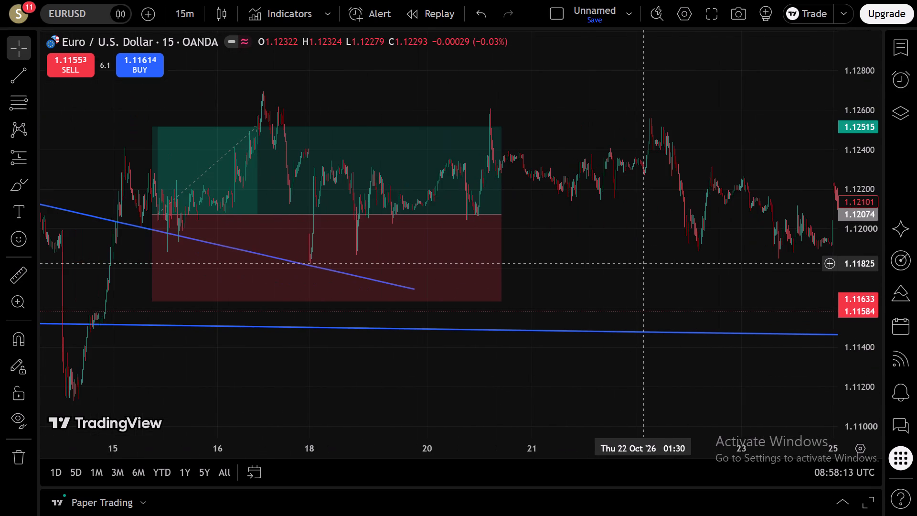
{"action": "left_click_drag", "start_coordinate": [180, 344], "coordinate": [458, 373]}
{"action": "left_click_drag", "start_coordinate": [309, 220], "coordinate": [309, 219]}
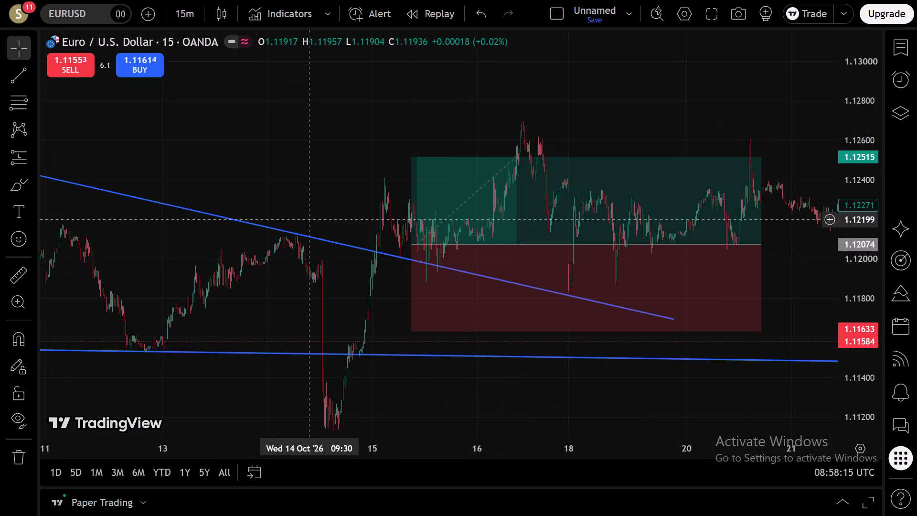
{"action": "left_click_drag", "start_coordinate": [309, 219], "coordinate": [329, 361]}
{"action": "left_click_drag", "start_coordinate": [860, 256], "coordinate": [845, 153]}
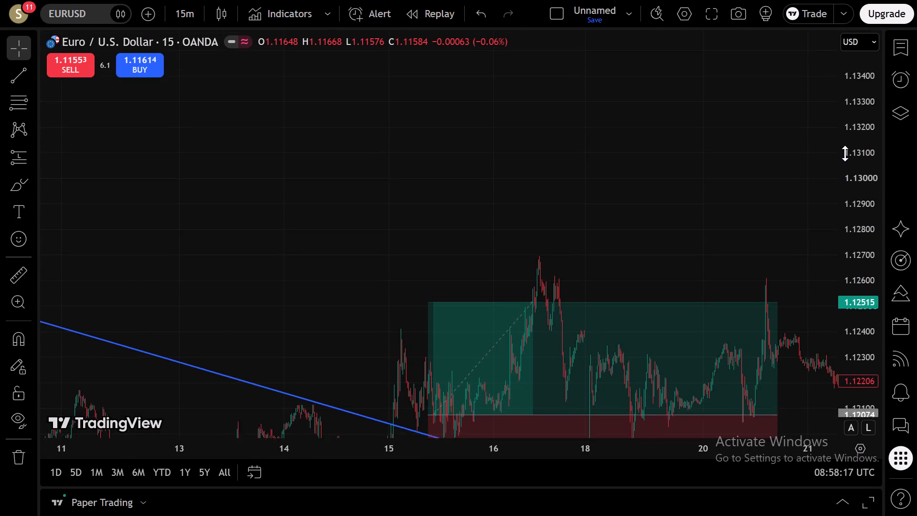
{"action": "left_click_drag", "start_coordinate": [845, 153], "coordinate": [845, 143]}
{"action": "left_click_drag", "start_coordinate": [371, 321], "coordinate": [374, 161]}
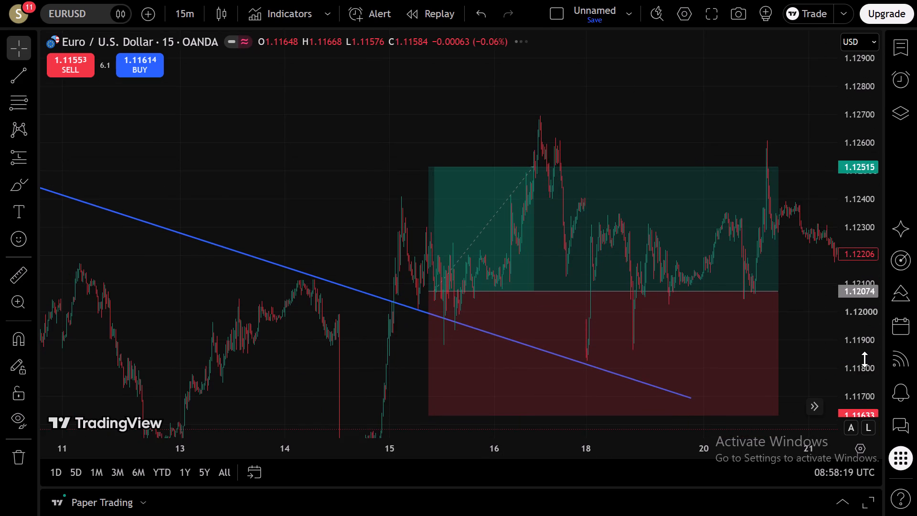
{"action": "scroll", "coordinate": [864, 359], "scroll_direction": "up", "scroll_amount": 2}
{"action": "scroll", "coordinate": [802, 339], "scroll_direction": "up", "scroll_amount": 4}
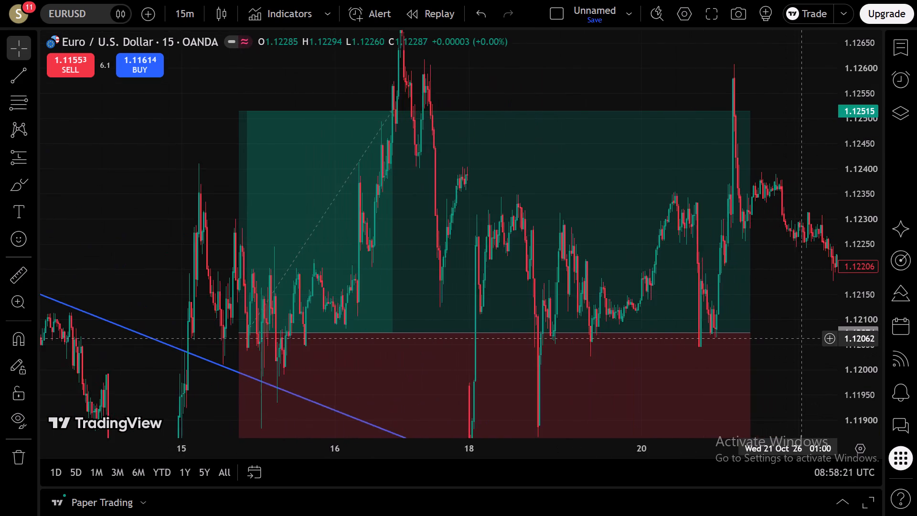
{"action": "scroll", "coordinate": [802, 339], "scroll_direction": "up", "scroll_amount": 2}
{"action": "left_click_drag", "start_coordinate": [863, 280], "coordinate": [863, 375]}
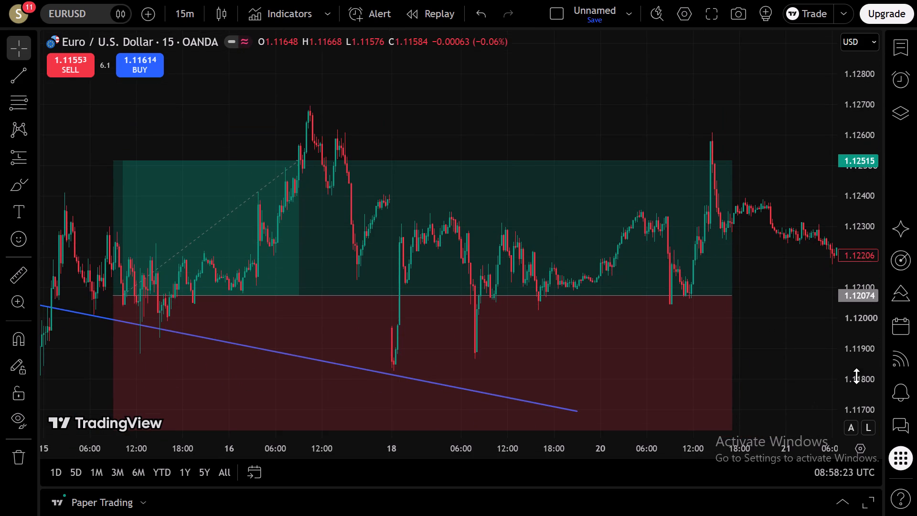
{"action": "left_click_drag", "start_coordinate": [68, 206], "coordinate": [132, 232]}
{"action": "left_click_drag", "start_coordinate": [142, 268], "coordinate": [249, 169]}
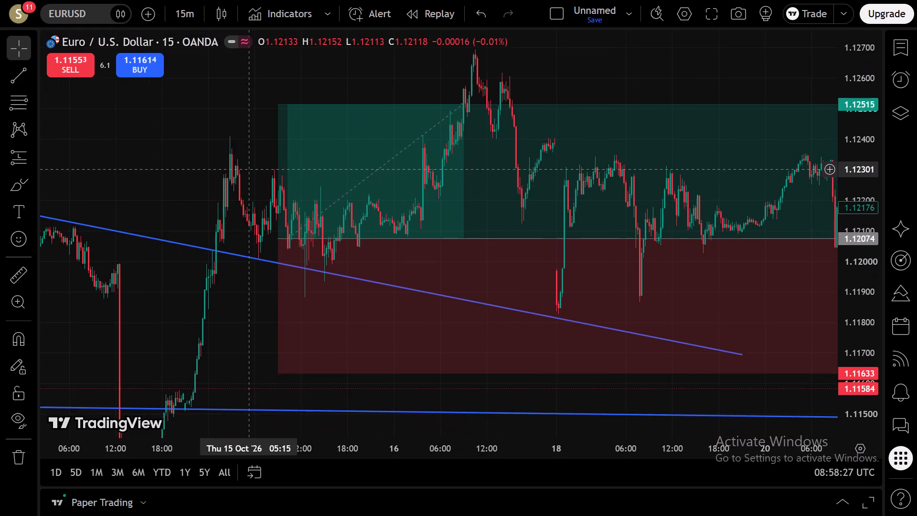
{"action": "left_click_drag", "start_coordinate": [249, 169], "coordinate": [222, 195]}
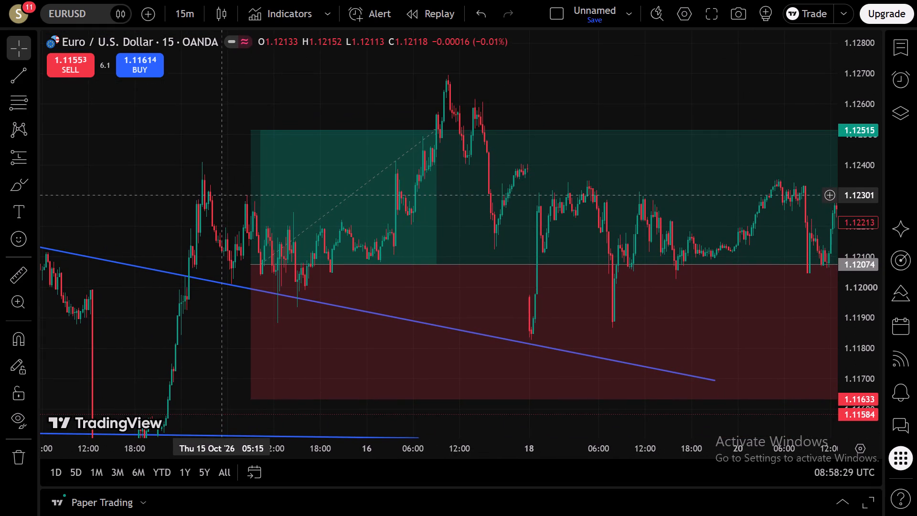
{"action": "left_click_drag", "start_coordinate": [222, 195], "coordinate": [49, 195]}
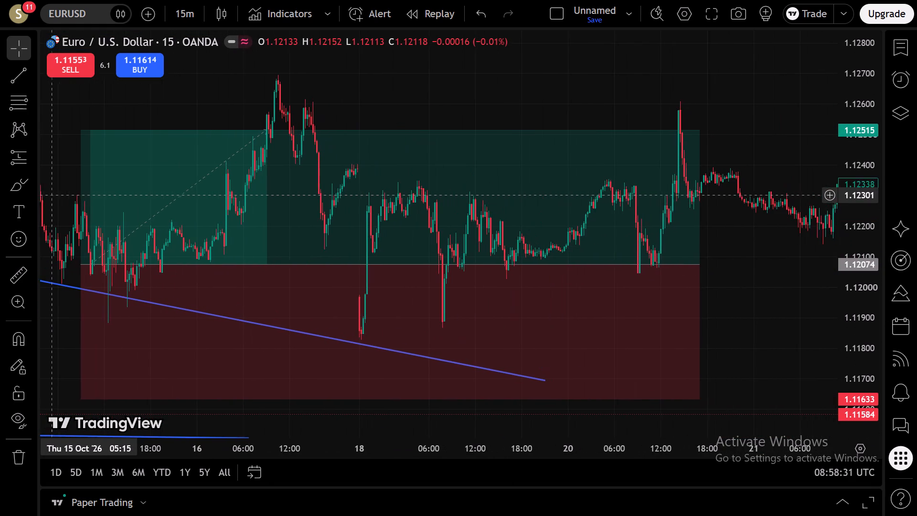
{"action": "left_click_drag", "start_coordinate": [49, 195], "coordinate": [183, 205]}
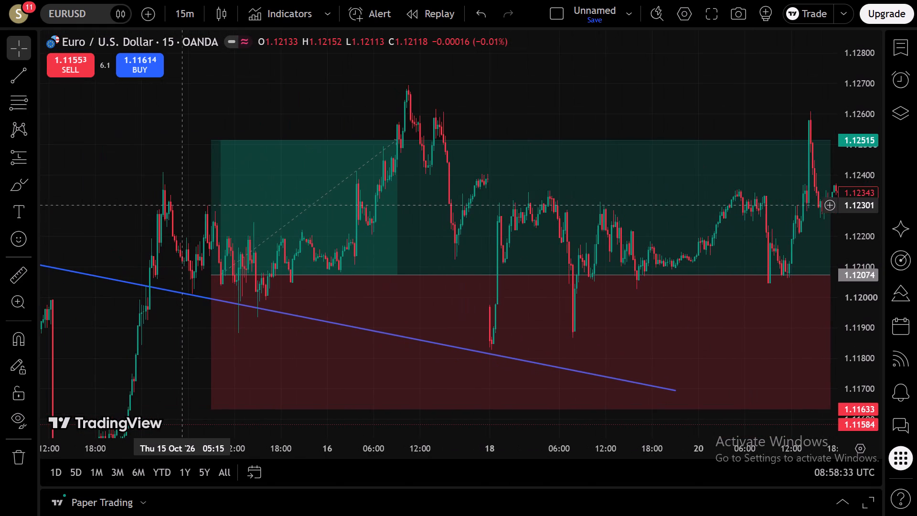
{"action": "left_click_drag", "start_coordinate": [183, 205], "coordinate": [56, 193]}
Review the 15-minute candles following the long position, from 20 October through 28 October.
{"action": "left_click_drag", "start_coordinate": [734, 252], "coordinate": [446, 252]}
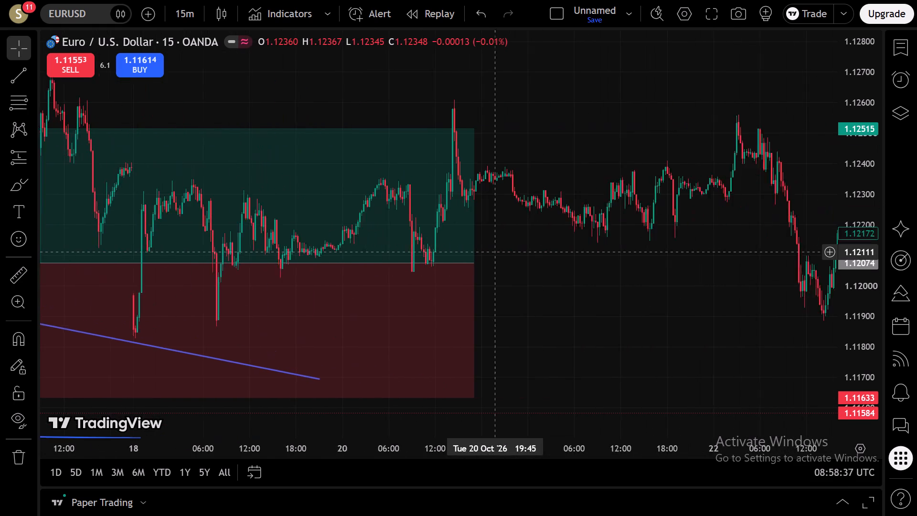
{"action": "left_click_drag", "start_coordinate": [446, 252], "coordinate": [112, 226]}
{"action": "left_click_drag", "start_coordinate": [512, 272], "coordinate": [109, 256]}
{"action": "left_click_drag", "start_coordinate": [529, 244], "coordinate": [525, 244]}
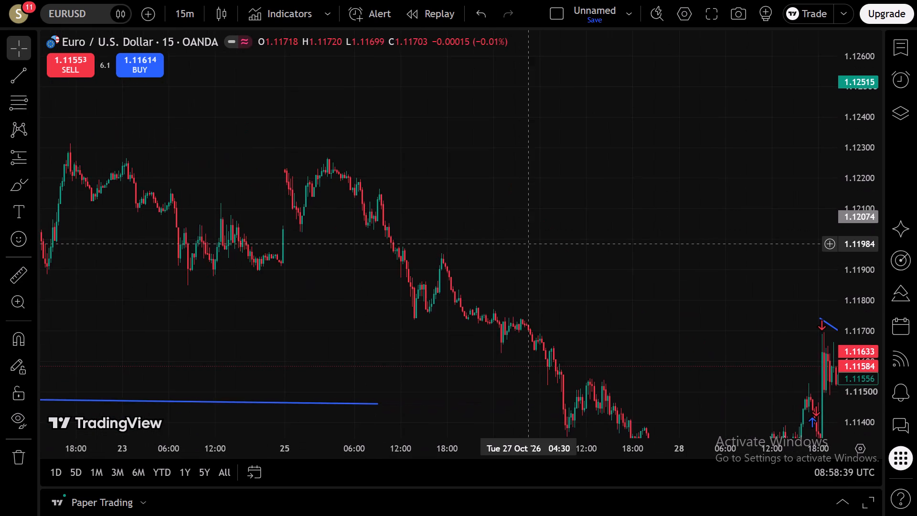
{"action": "left_click_drag", "start_coordinate": [525, 244], "coordinate": [518, 235]}
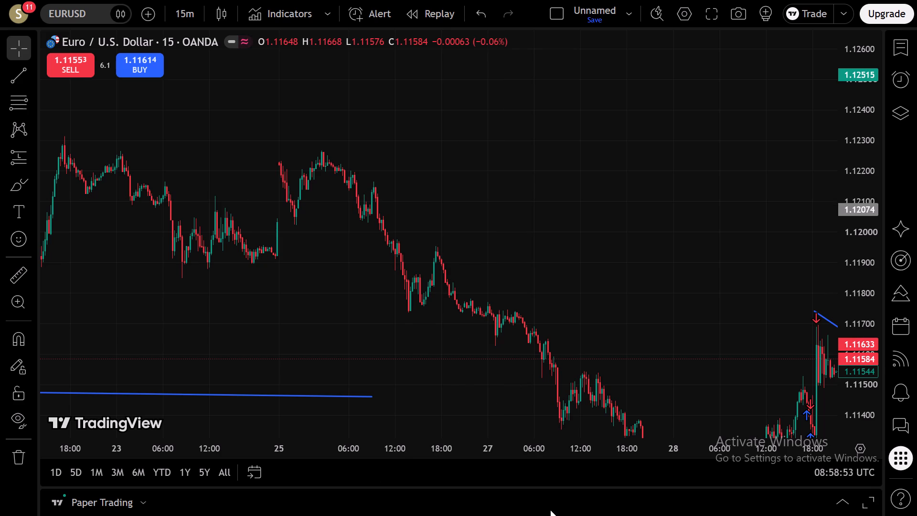
Leave the browser's full-screen mode and show the hidden system tray icons.
{"action": "key", "text": "F11"}
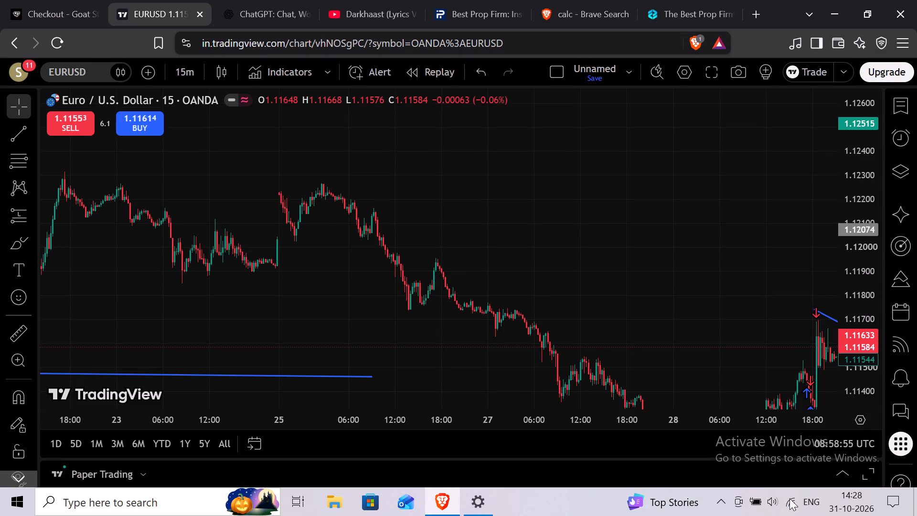
{"action": "left_click", "coordinate": [718, 500]}
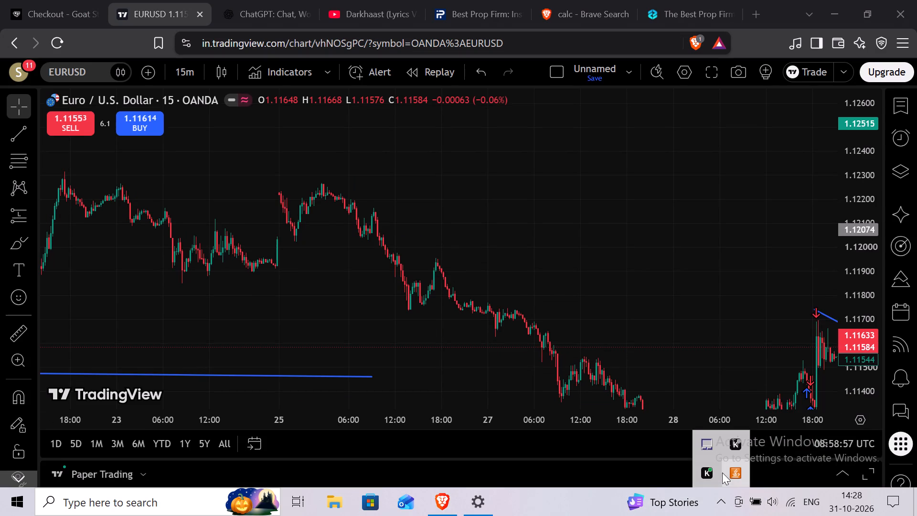
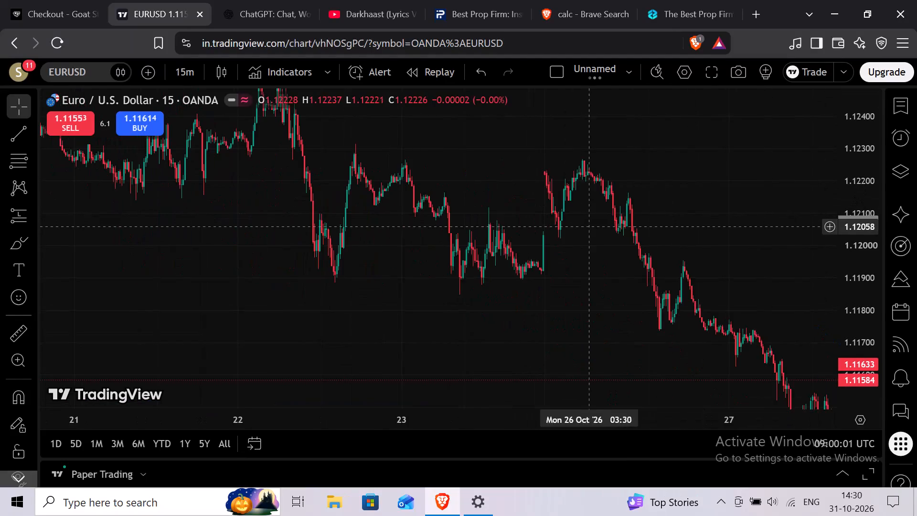
Look back through the 15-minute candles from 26 October to the long position and the descending trend line around 15 October.
{"action": "left_click_drag", "start_coordinate": [500, 271], "coordinate": [629, 299]}
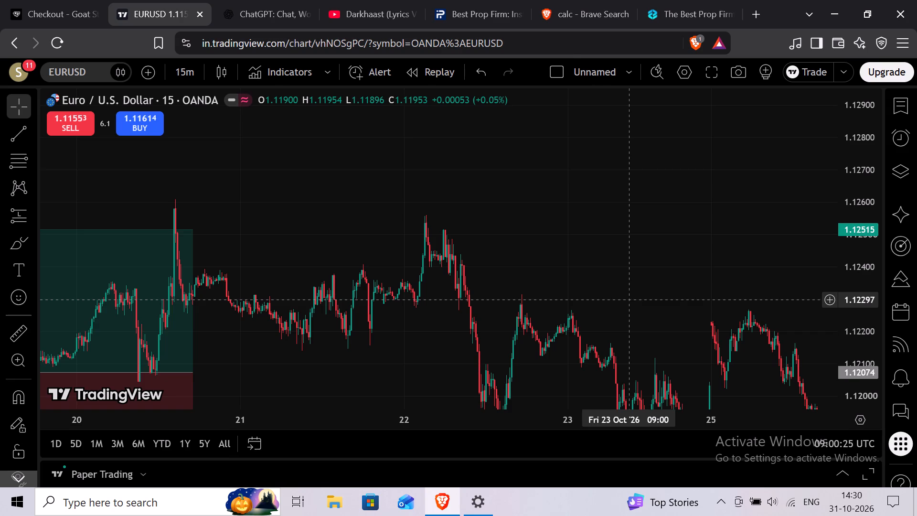
{"action": "left_click_drag", "start_coordinate": [518, 288], "coordinate": [757, 289]}
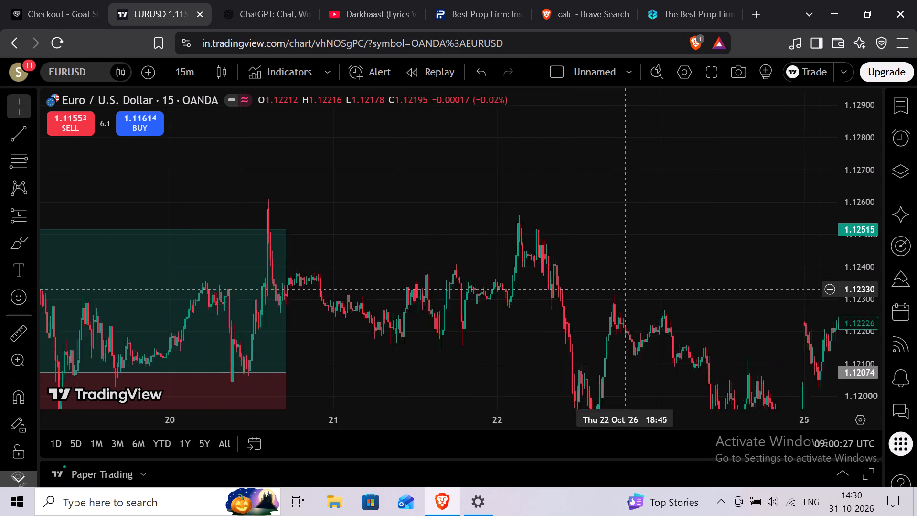
{"action": "left_click_drag", "start_coordinate": [757, 289], "coordinate": [846, 289]}
{"action": "left_click_drag", "start_coordinate": [394, 289], "coordinate": [641, 262]}
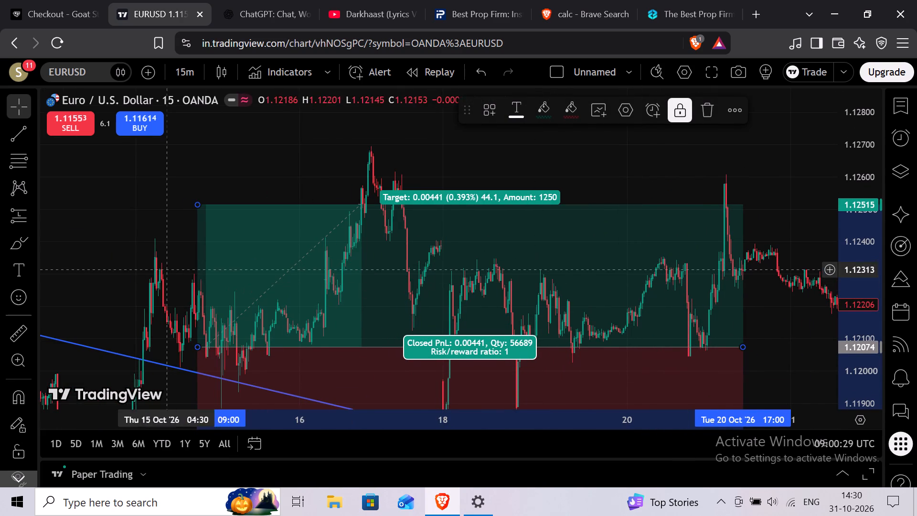
{"action": "left_click_drag", "start_coordinate": [127, 268], "coordinate": [258, 258]}
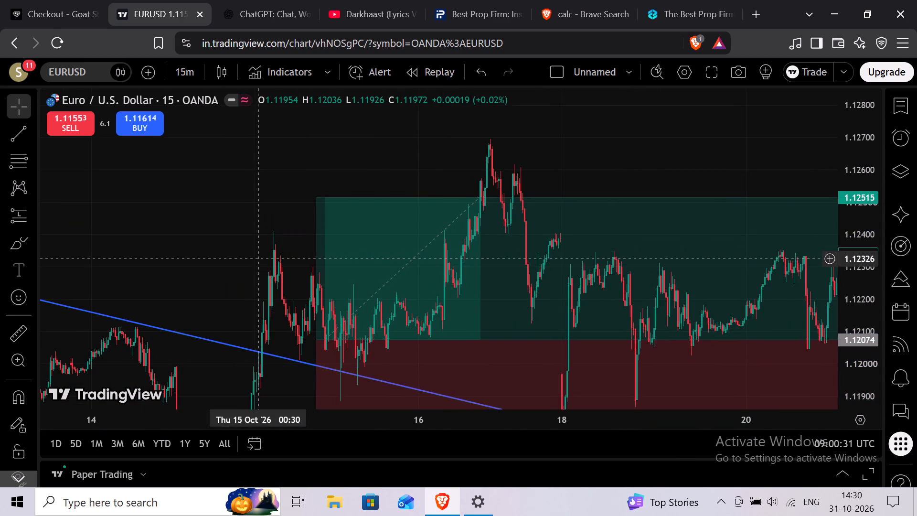
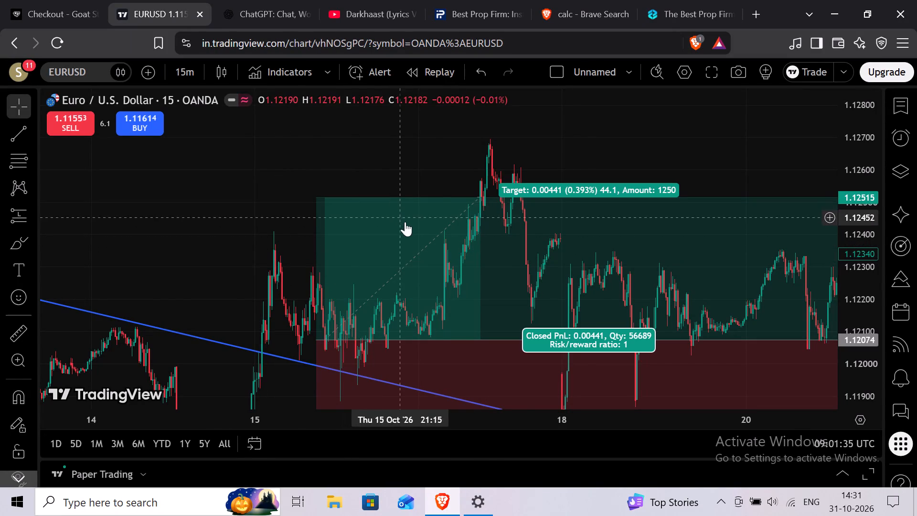
Examine the 15-minute price action inside the long position between 15 and 20 October, including in a full-screen view.
{"action": "left_click_drag", "start_coordinate": [277, 223], "coordinate": [269, 208]}
{"action": "left_click_drag", "start_coordinate": [556, 340], "coordinate": [546, 334]}
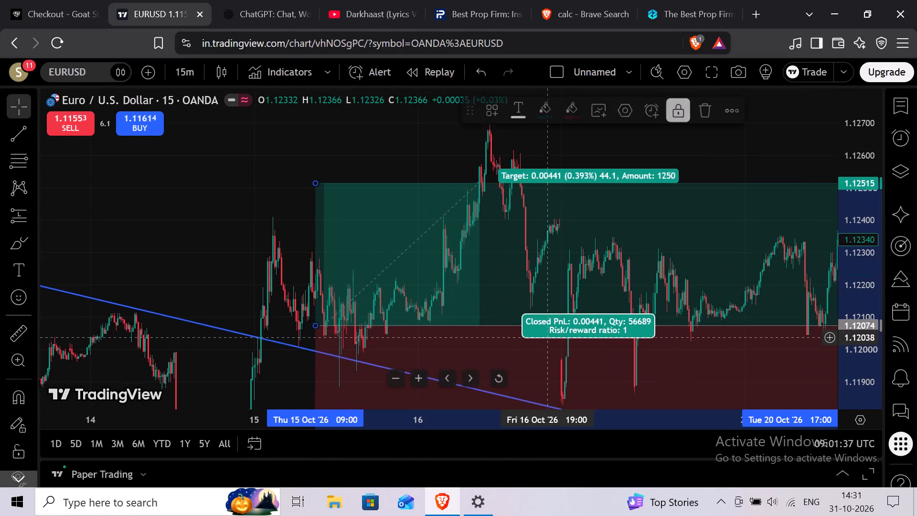
{"action": "left_click_drag", "start_coordinate": [546, 334], "coordinate": [532, 331]}
{"action": "left_click_drag", "start_coordinate": [461, 264], "coordinate": [363, 224]}
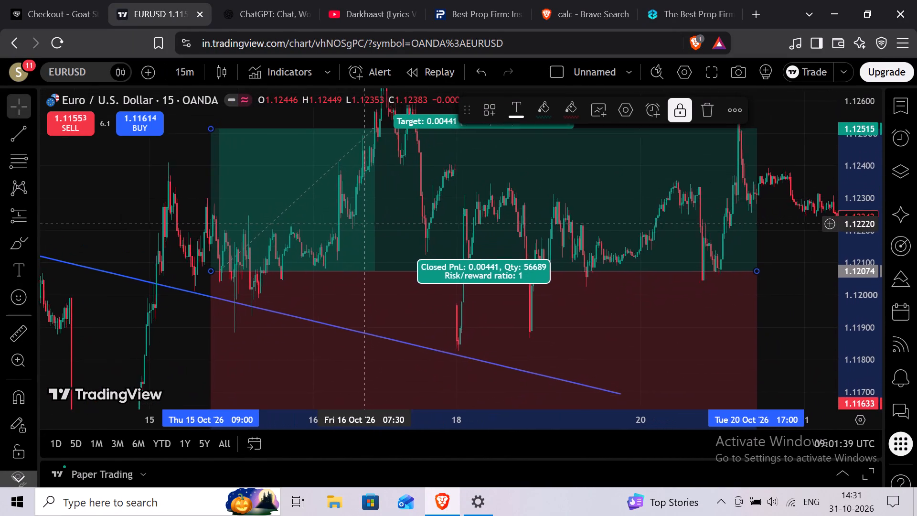
{"action": "left_click_drag", "start_coordinate": [363, 224], "coordinate": [450, 250]}
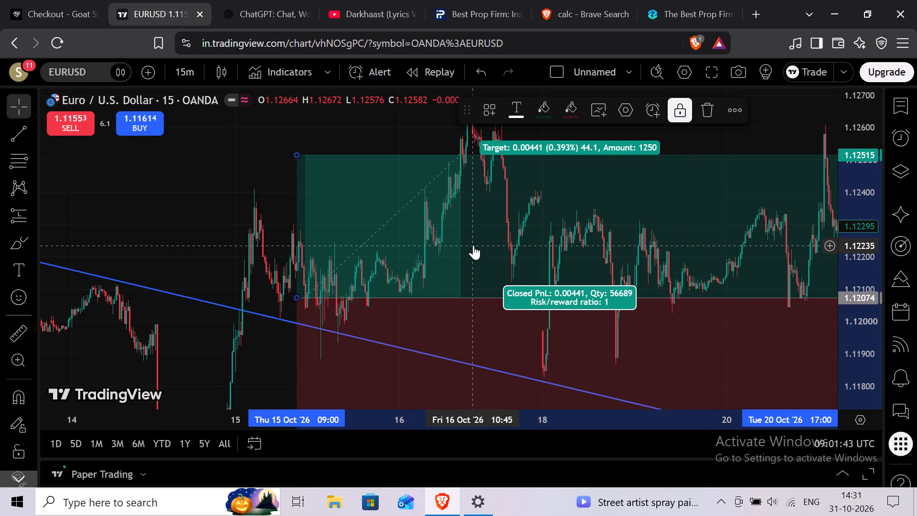
{"action": "key", "text": "F11"}
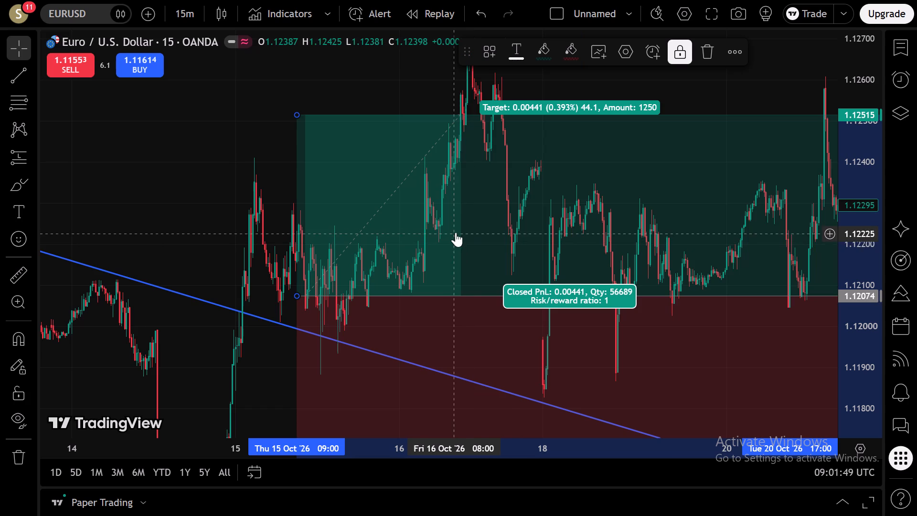
{"action": "key", "text": "F11"}
Minimize the browser window showing the EURUSD chart.
{"action": "left_click", "coordinate": [842, 3]}
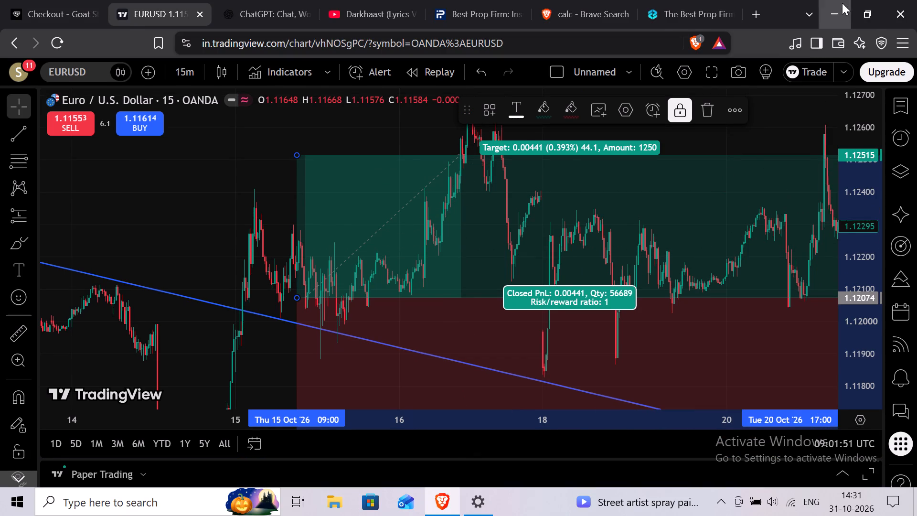
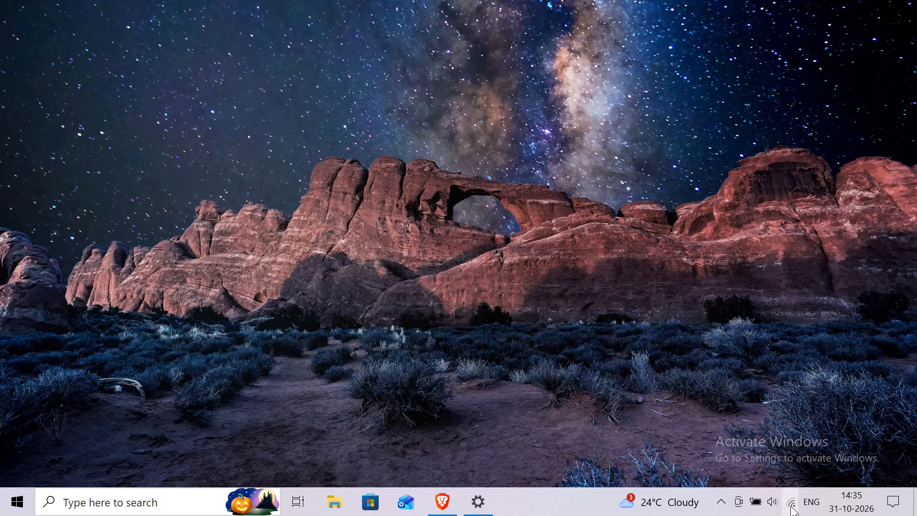
Show the hidden system tray icons on the Windows desktop.
{"action": "left_click", "coordinate": [728, 498]}
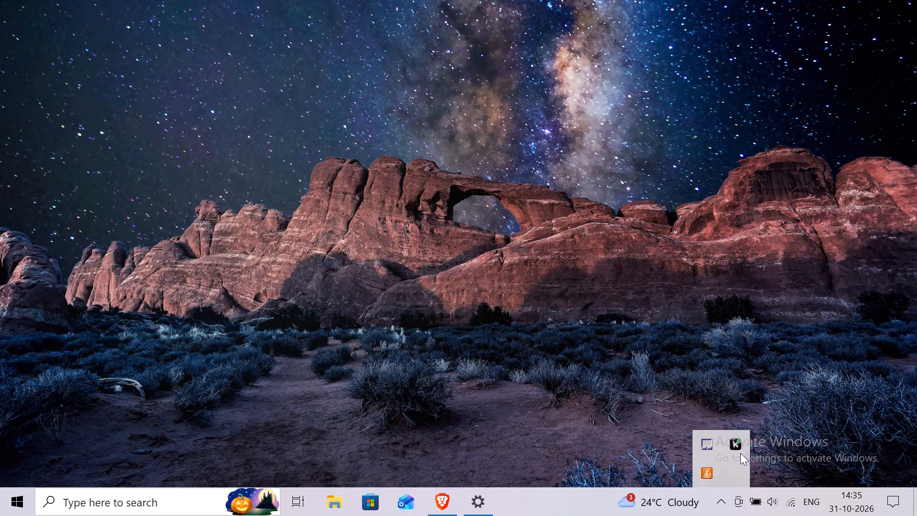
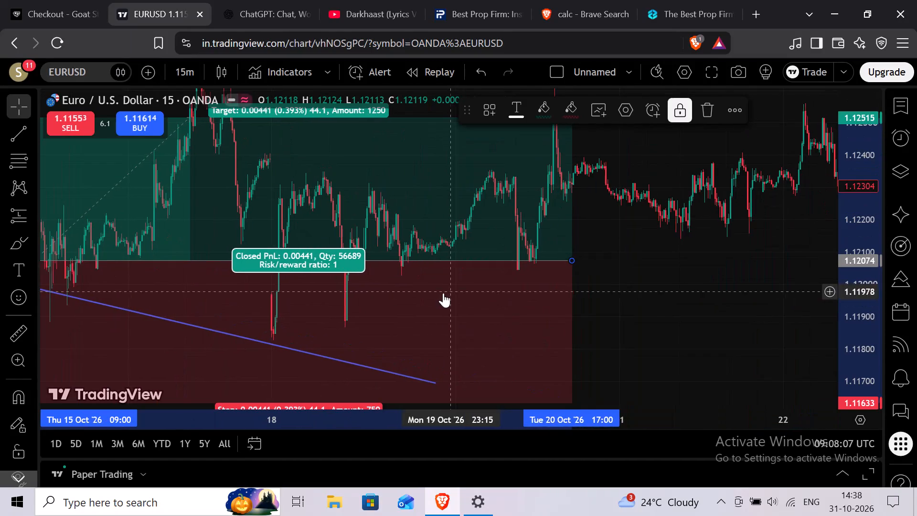
Switch the browser showing the 15-minute EURUSD chart to full screen.
{"action": "left_click_drag", "start_coordinate": [578, 290], "coordinate": [366, 349]}
{"action": "key", "text": "F11"}
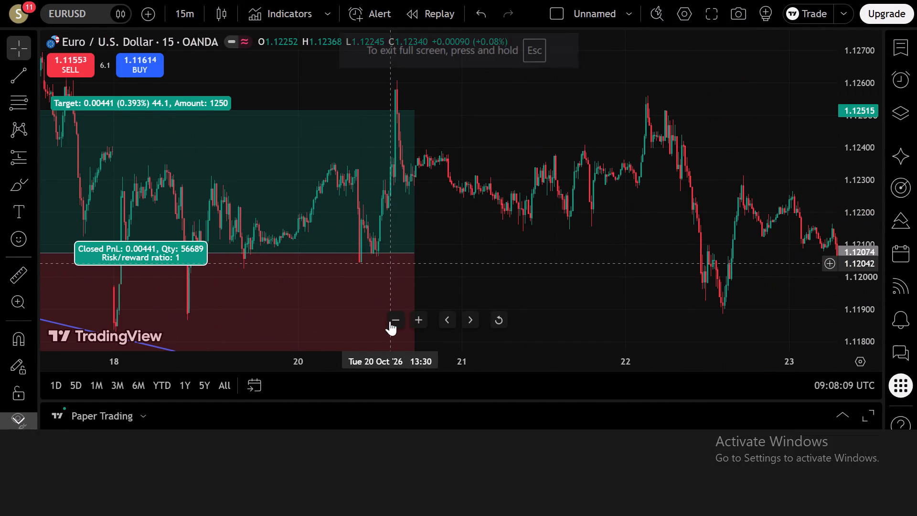
Remove the two steep rising trendlines that form the channel on the 29 October rally.
{"action": "left_click_drag", "start_coordinate": [553, 279], "coordinate": [462, 113]}
{"action": "left_click_drag", "start_coordinate": [515, 221], "coordinate": [512, 224]}
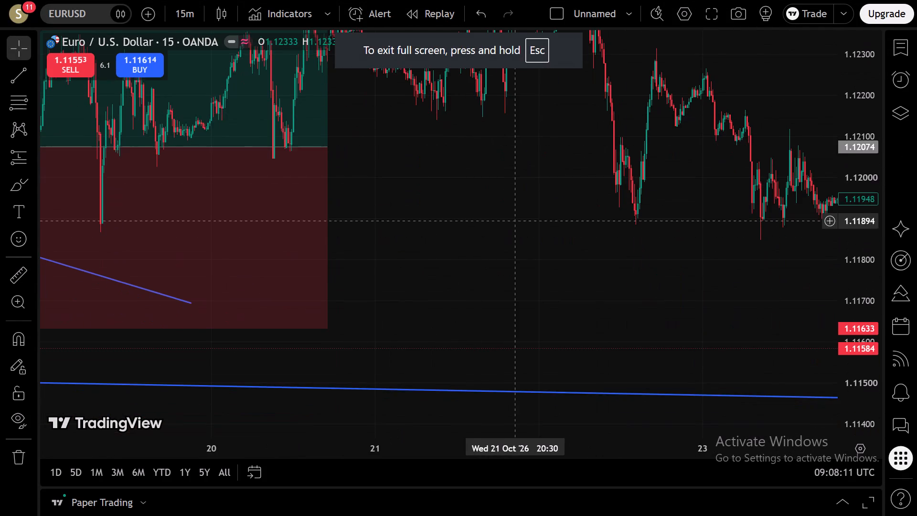
{"action": "left_click_drag", "start_coordinate": [512, 224], "coordinate": [423, 285]}
{"action": "left_click_drag", "start_coordinate": [490, 239], "coordinate": [295, 301]}
{"action": "left_click_drag", "start_coordinate": [579, 309], "coordinate": [450, 290]}
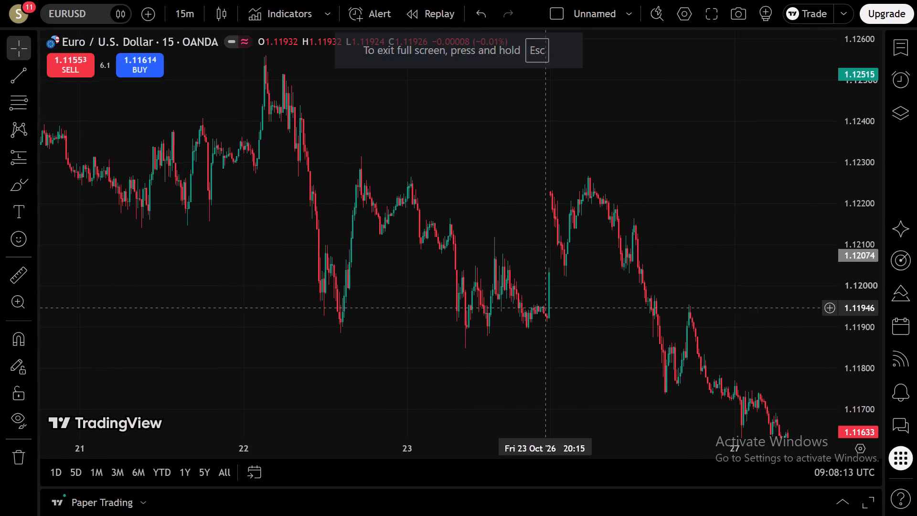
{"action": "left_click_drag", "start_coordinate": [450, 290], "coordinate": [246, 144]}
{"action": "left_click_drag", "start_coordinate": [441, 225], "coordinate": [111, 150]}
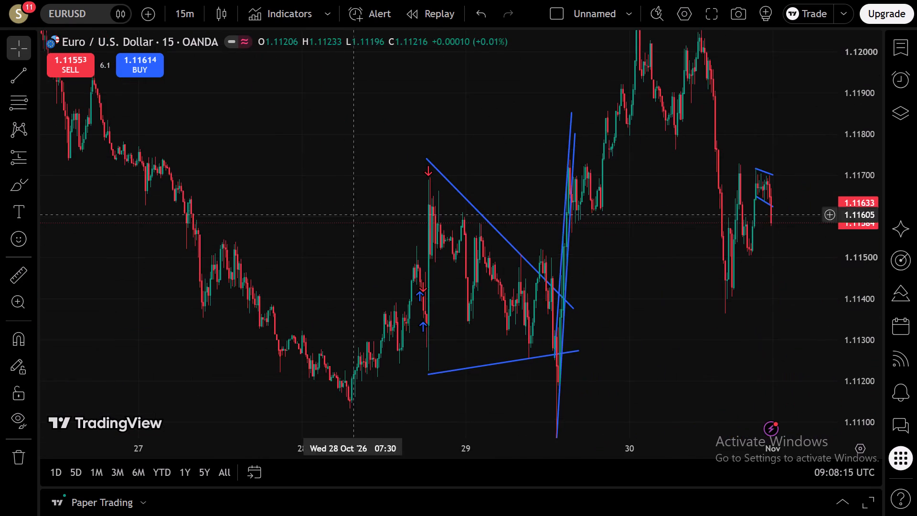
{"action": "left_click_drag", "start_coordinate": [432, 231], "coordinate": [269, 196]}
{"action": "scroll", "coordinate": [534, 250], "scroll_direction": "up", "scroll_amount": 6}
{"action": "left_click_drag", "start_coordinate": [400, 253], "coordinate": [513, 253]}
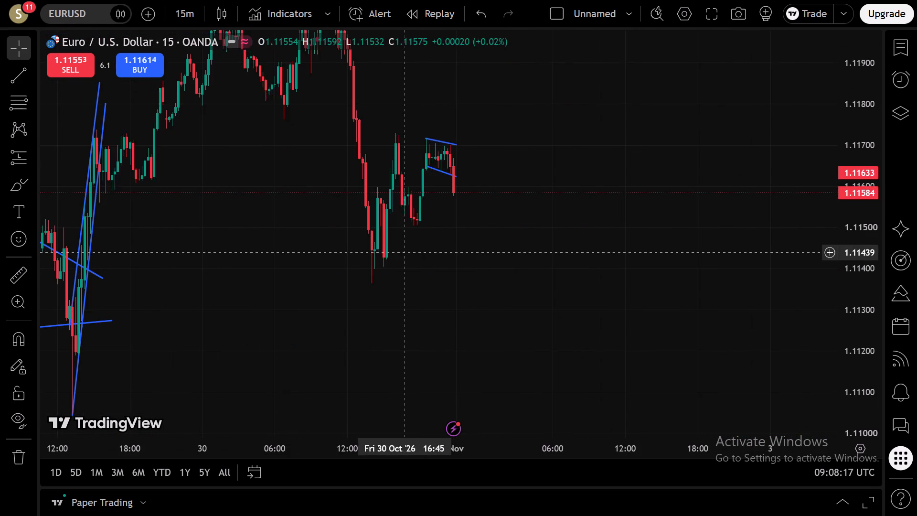
{"action": "left_click_drag", "start_coordinate": [513, 253], "coordinate": [752, 253]}
{"action": "scroll", "coordinate": [586, 306], "scroll_direction": "up", "scroll_amount": 5}
{"action": "left_click_drag", "start_coordinate": [354, 290], "coordinate": [762, 290]}
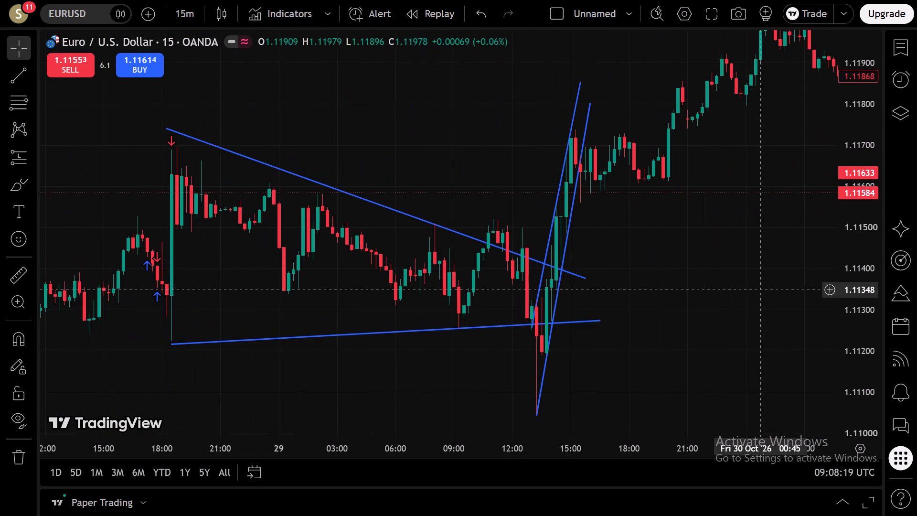
{"action": "right_click", "coordinate": [568, 224]}
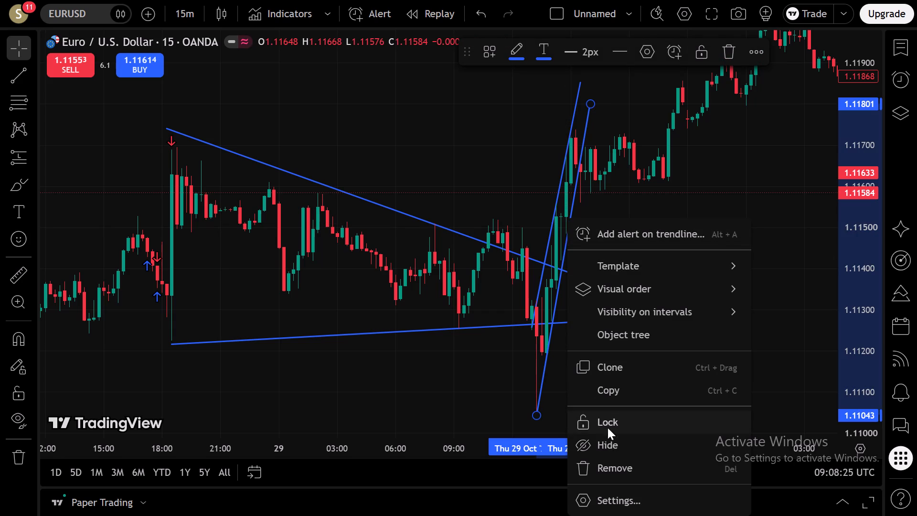
{"action": "left_click", "coordinate": [612, 468]}
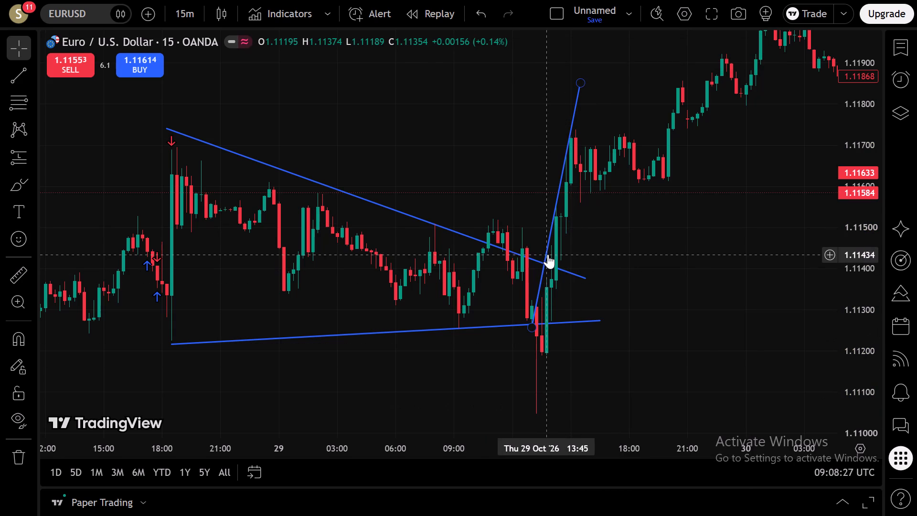
{"action": "right_click", "coordinate": [546, 248]}
{"action": "left_click", "coordinate": [588, 468]}
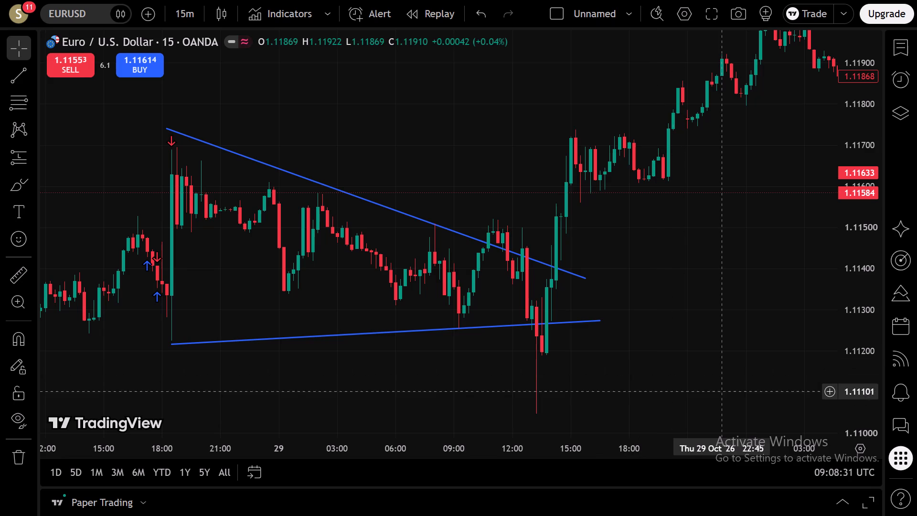
Adjust the converging pattern's upper trendline to run from about 1.11697 on 28 October 18:15 to about 1.11432 on 29 October 18:30.
{"action": "scroll", "coordinate": [722, 391], "scroll_direction": "up", "scroll_amount": 1}
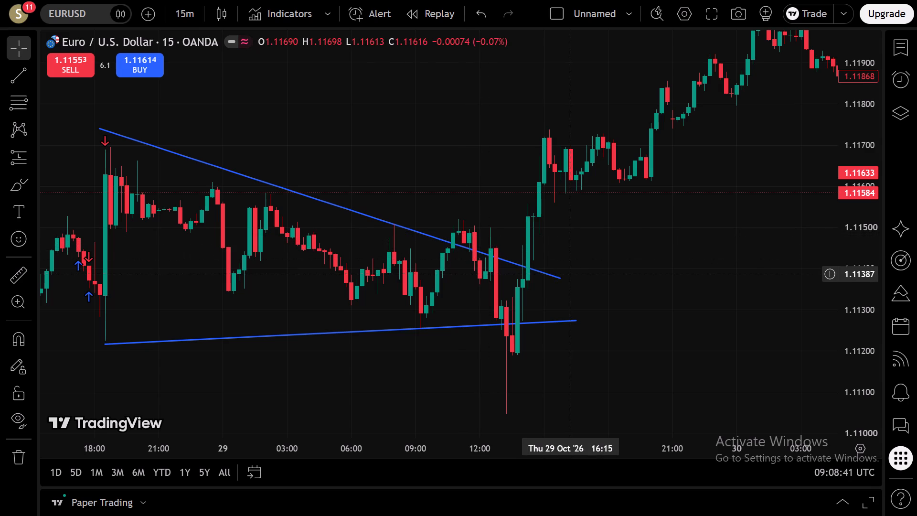
{"action": "left_click_drag", "start_coordinate": [560, 281], "coordinate": [601, 249]}
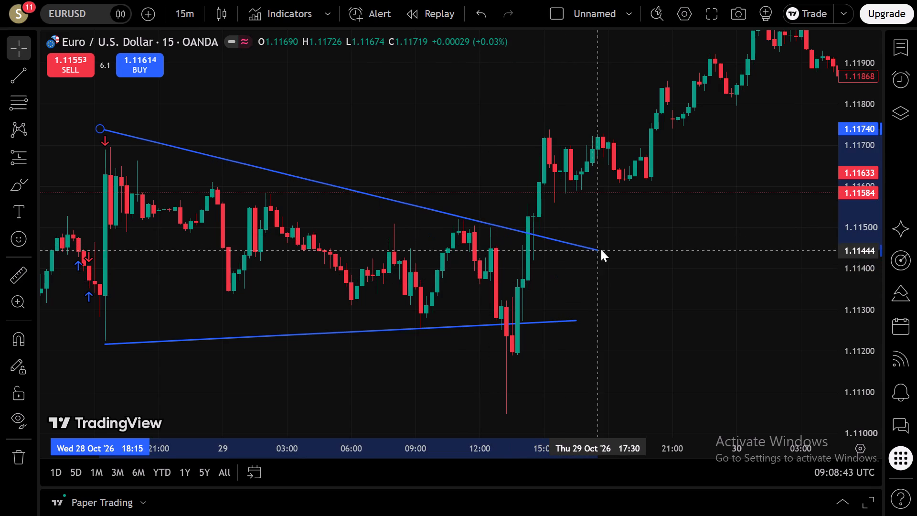
{"action": "left_click_drag", "start_coordinate": [601, 249], "coordinate": [611, 259]}
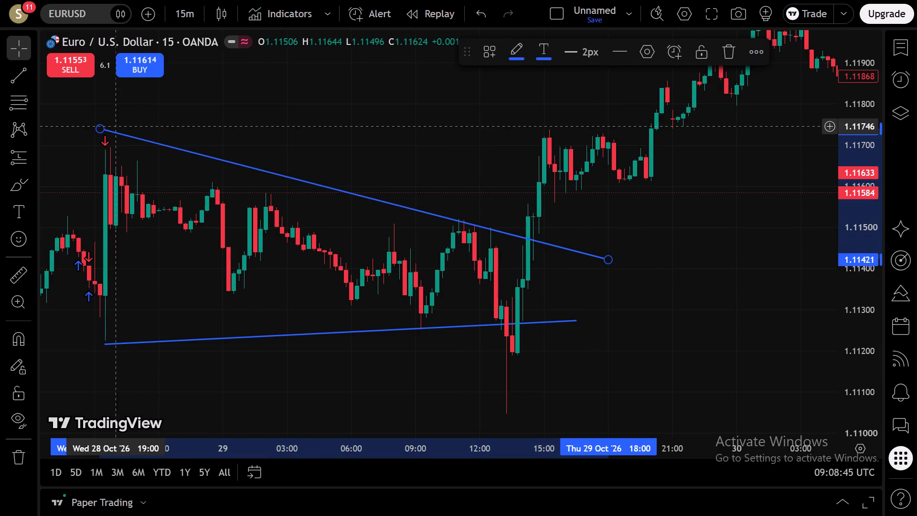
{"action": "left_click_drag", "start_coordinate": [100, 133], "coordinate": [99, 147]}
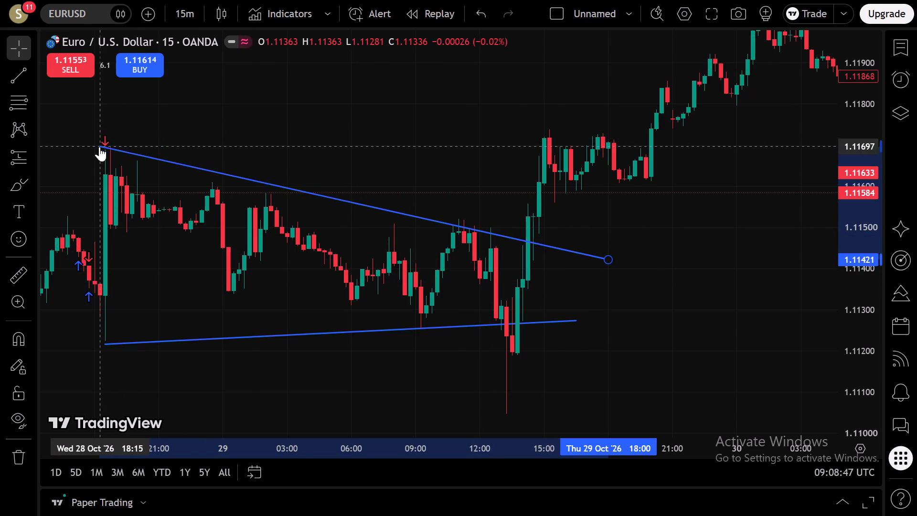
{"action": "left_click_drag", "start_coordinate": [610, 262], "coordinate": [618, 256]}
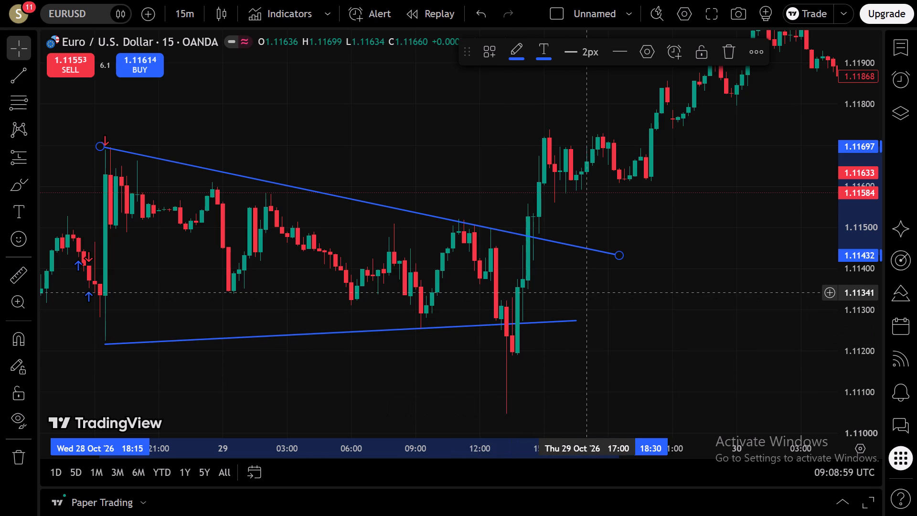
Examine the price action following the converging pattern, up to the small channel at the latest candles.
{"action": "left_click_drag", "start_coordinate": [652, 304], "coordinate": [522, 312]}
{"action": "left_click_drag", "start_coordinate": [625, 242], "coordinate": [471, 308]}
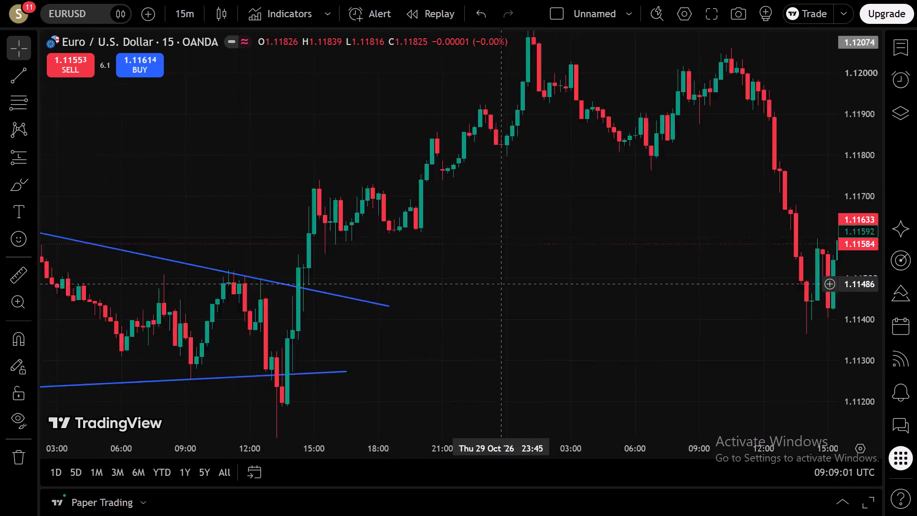
{"action": "left_click_drag", "start_coordinate": [471, 308], "coordinate": [468, 312]}
{"action": "left_click_drag", "start_coordinate": [650, 272], "coordinate": [398, 310]}
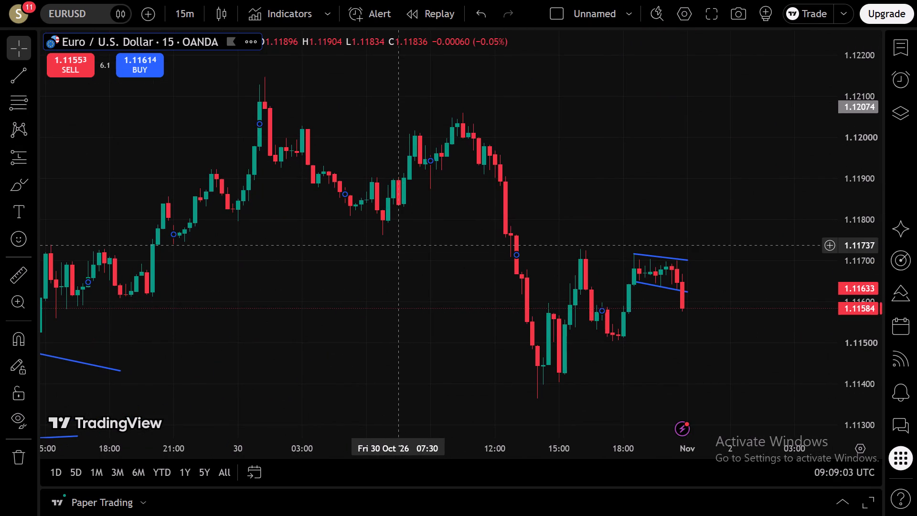
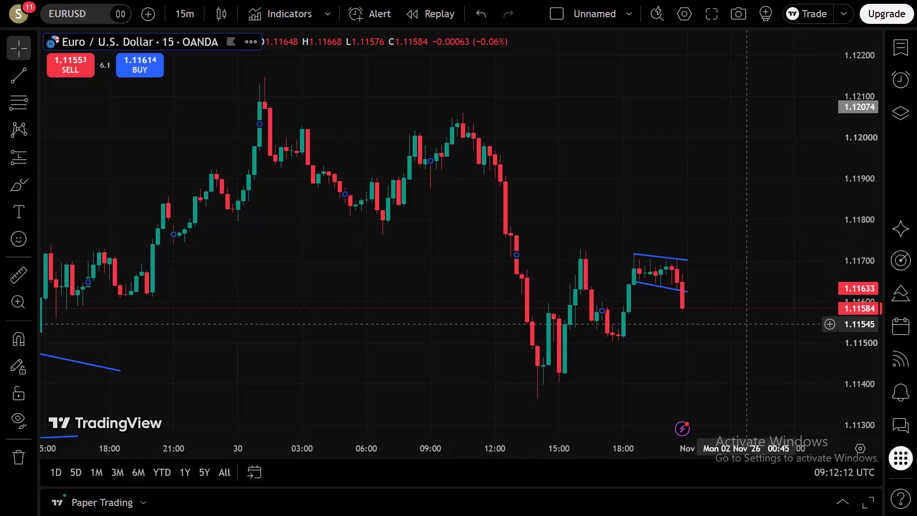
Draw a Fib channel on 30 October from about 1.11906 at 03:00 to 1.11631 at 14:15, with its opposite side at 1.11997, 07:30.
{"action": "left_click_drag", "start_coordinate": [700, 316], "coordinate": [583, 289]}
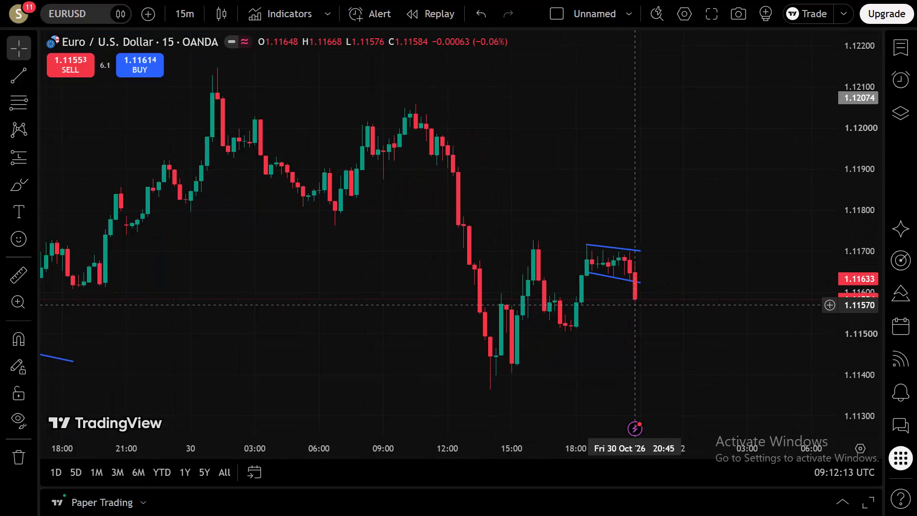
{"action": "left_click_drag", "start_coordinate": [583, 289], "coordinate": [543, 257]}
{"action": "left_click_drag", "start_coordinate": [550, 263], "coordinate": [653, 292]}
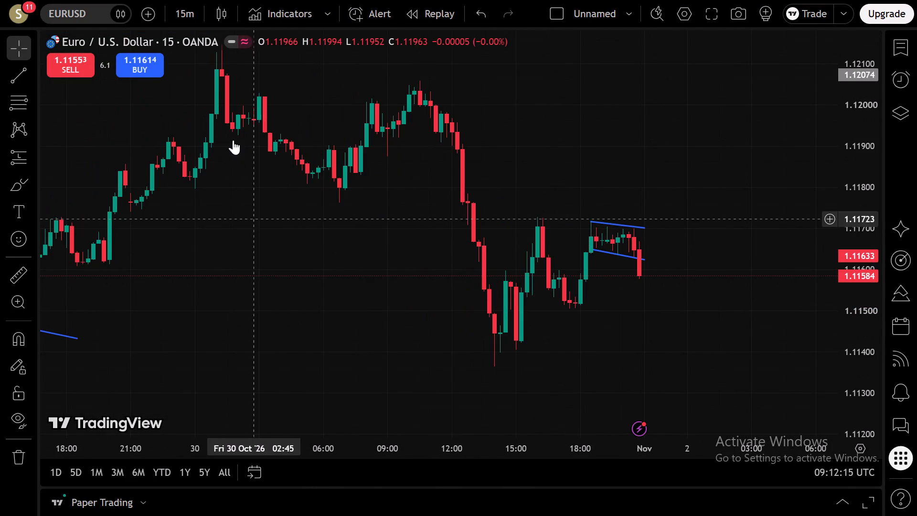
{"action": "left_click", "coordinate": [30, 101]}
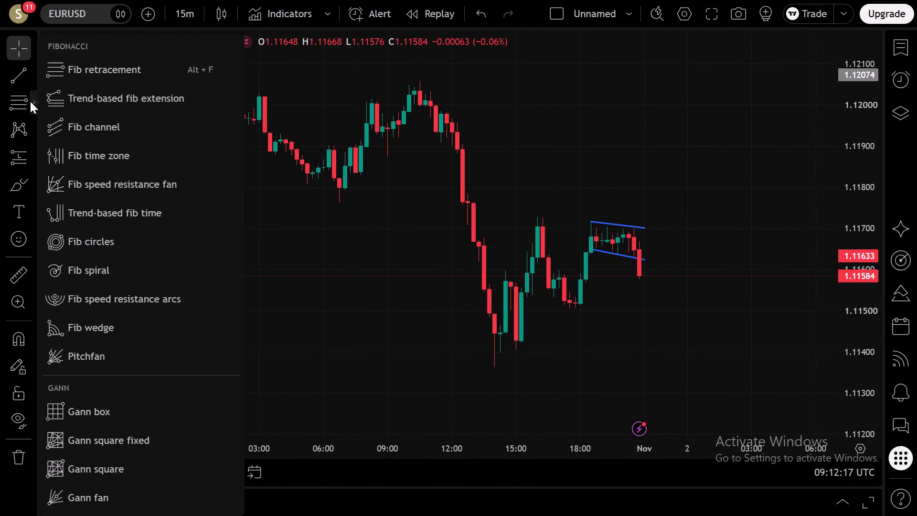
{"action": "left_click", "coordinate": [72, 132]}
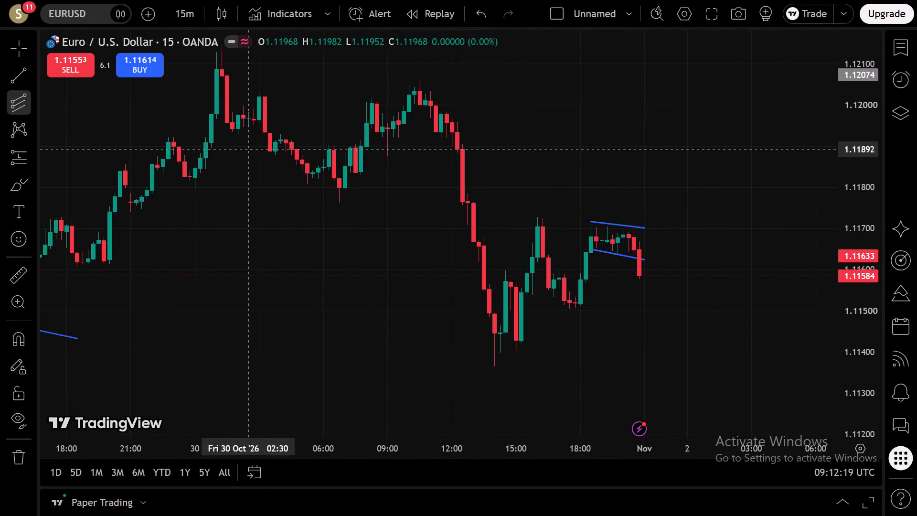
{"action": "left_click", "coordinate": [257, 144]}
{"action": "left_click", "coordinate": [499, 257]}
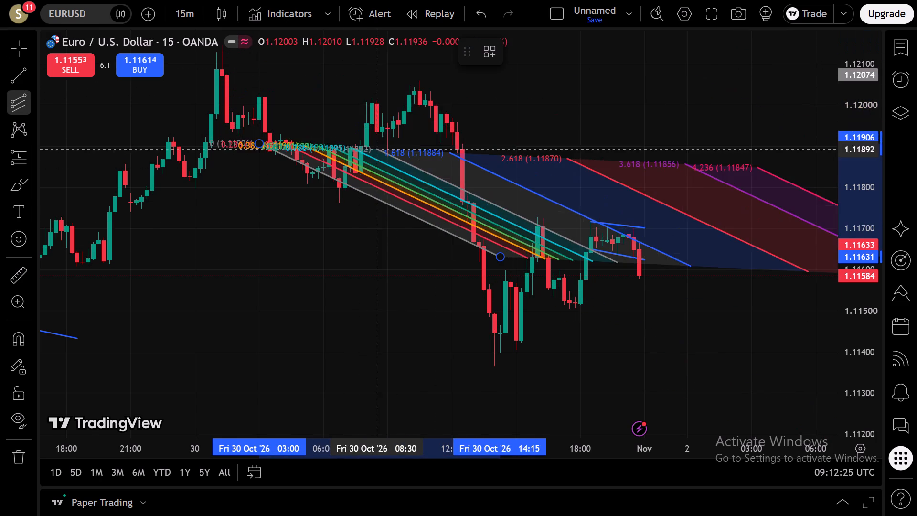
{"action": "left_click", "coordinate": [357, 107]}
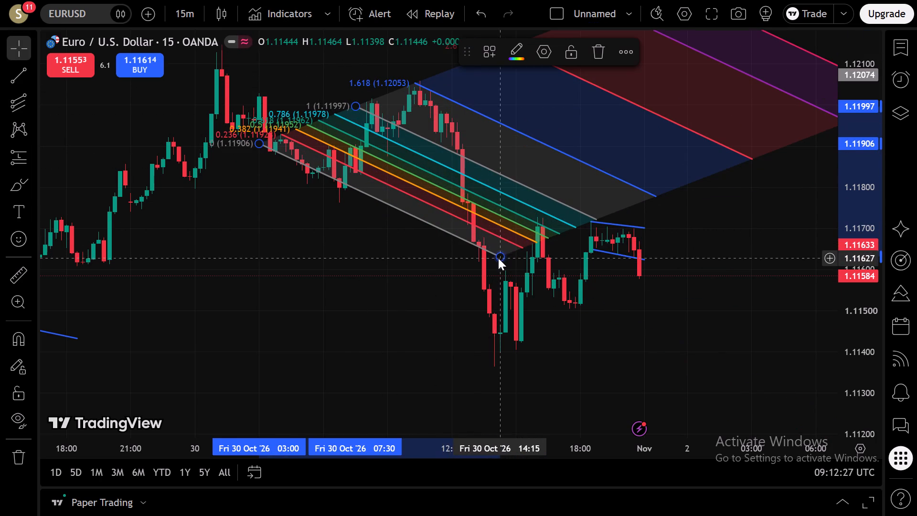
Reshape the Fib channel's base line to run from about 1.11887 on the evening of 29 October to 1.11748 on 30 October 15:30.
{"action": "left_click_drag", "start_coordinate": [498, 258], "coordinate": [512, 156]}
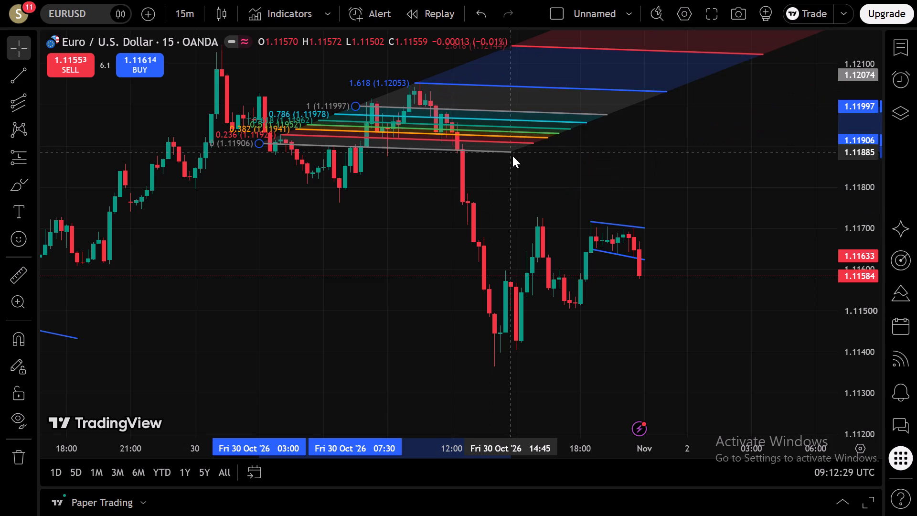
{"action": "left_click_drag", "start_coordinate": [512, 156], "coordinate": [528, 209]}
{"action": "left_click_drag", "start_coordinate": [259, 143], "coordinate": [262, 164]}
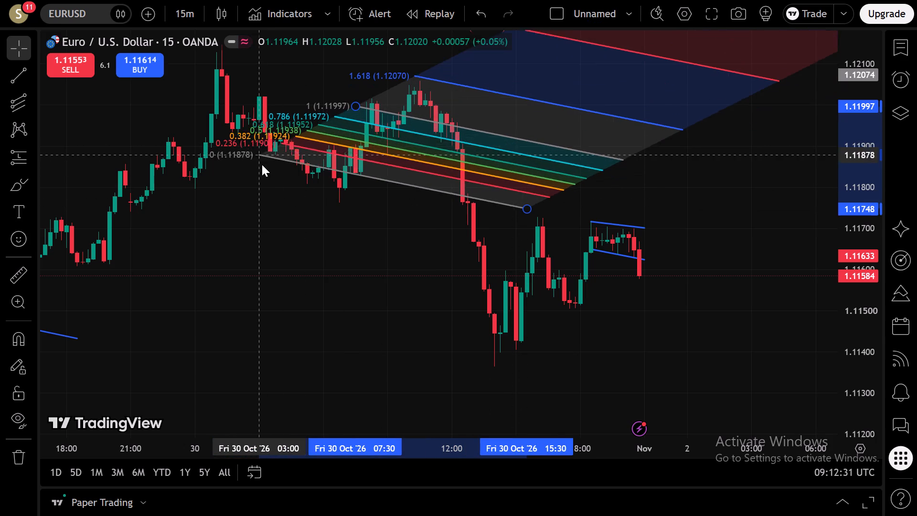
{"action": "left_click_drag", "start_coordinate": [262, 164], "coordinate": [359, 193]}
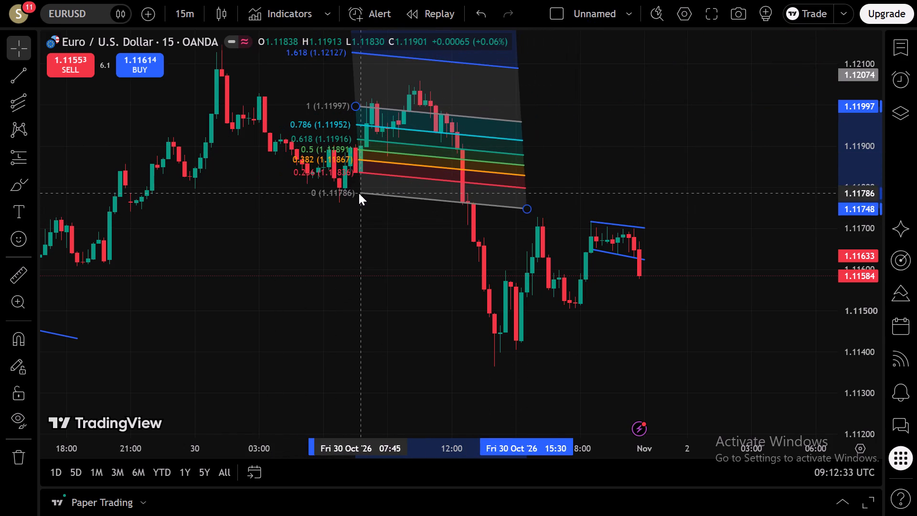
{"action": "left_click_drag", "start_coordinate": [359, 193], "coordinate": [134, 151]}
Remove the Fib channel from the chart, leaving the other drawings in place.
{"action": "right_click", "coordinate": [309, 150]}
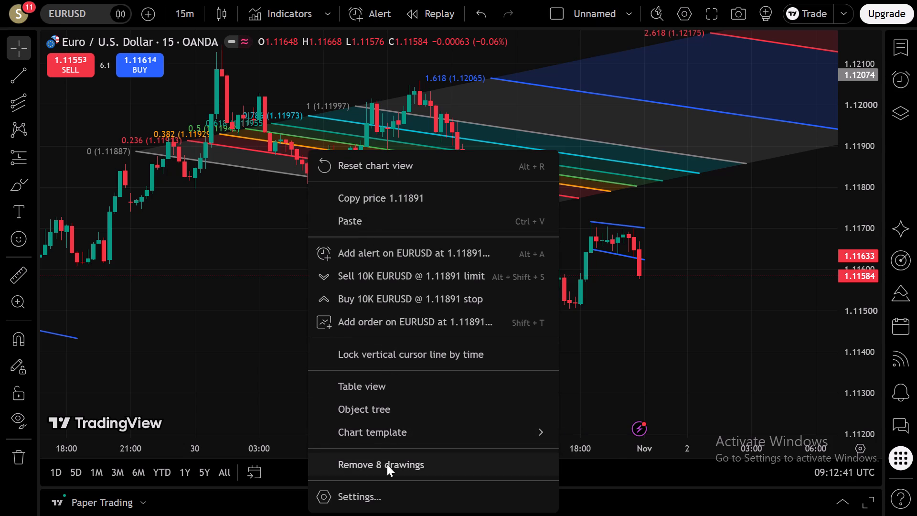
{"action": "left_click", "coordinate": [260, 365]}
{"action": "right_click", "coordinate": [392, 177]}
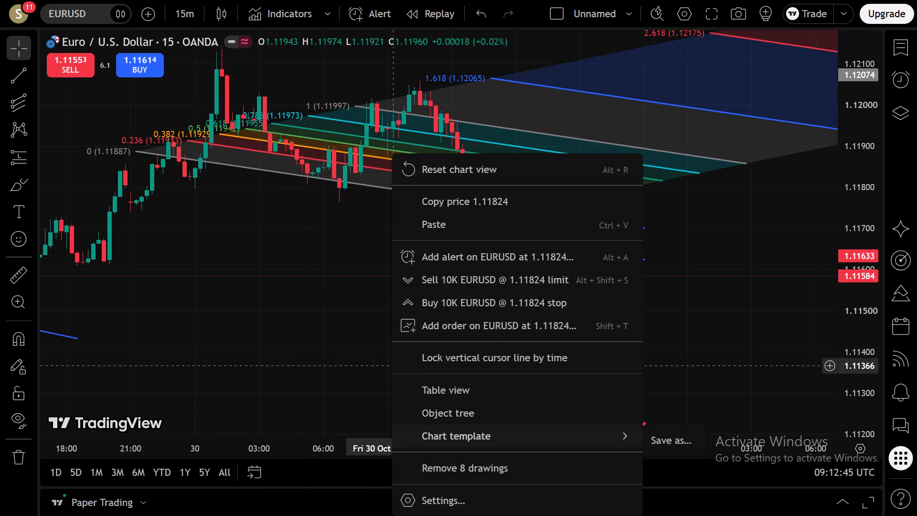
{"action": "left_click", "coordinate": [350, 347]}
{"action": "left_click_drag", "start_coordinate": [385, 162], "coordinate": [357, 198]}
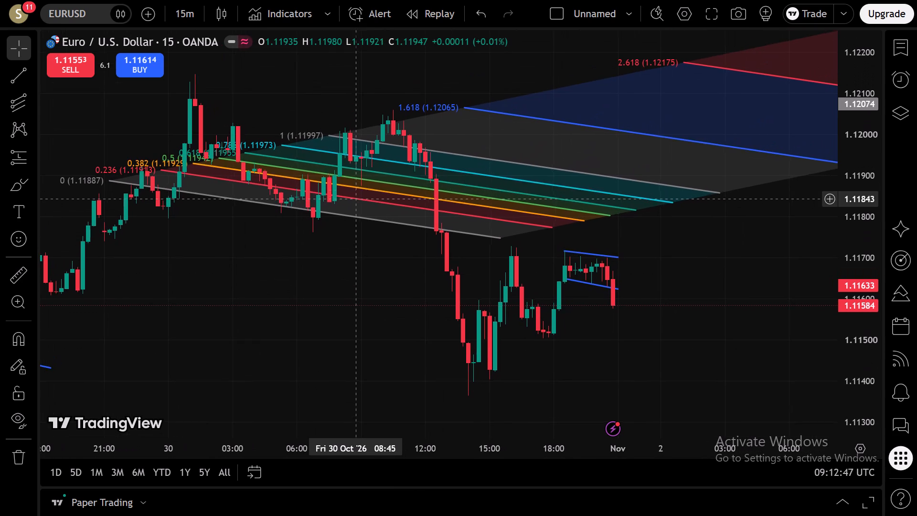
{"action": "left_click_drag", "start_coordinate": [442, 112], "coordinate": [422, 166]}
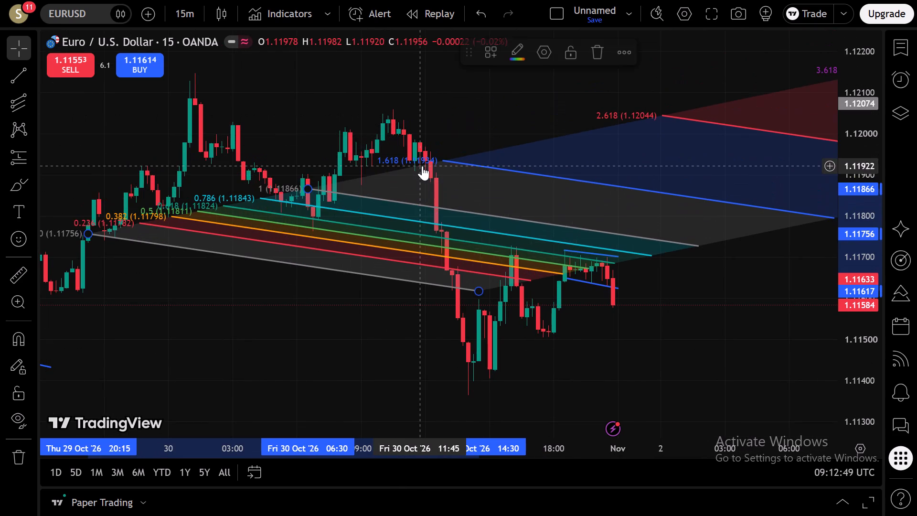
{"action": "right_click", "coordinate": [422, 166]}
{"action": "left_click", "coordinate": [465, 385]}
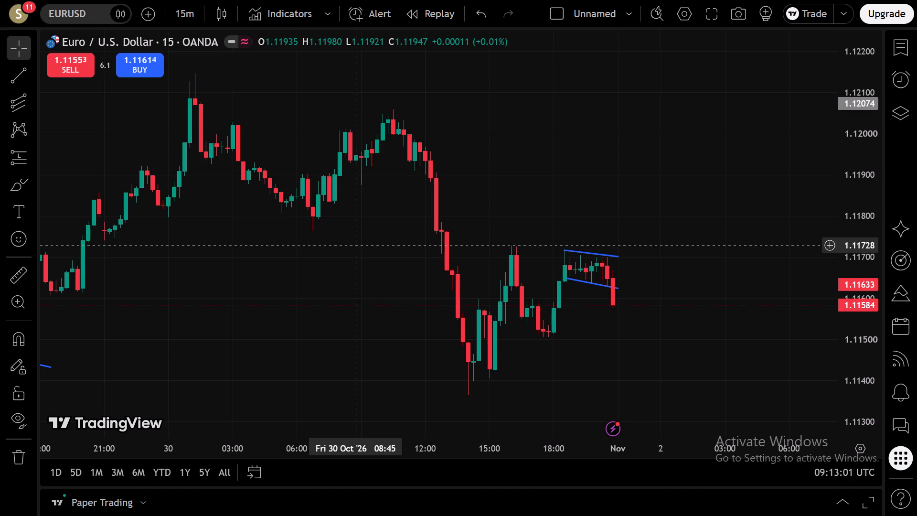
Add a fixed range volume profile over the rally, from about 1.11245 on 29 October 13:45 to the peak early on 30 October.
{"action": "left_click_drag", "start_coordinate": [296, 205], "coordinate": [373, 214]}
{"action": "left_click_drag", "start_coordinate": [296, 257], "coordinate": [511, 285]}
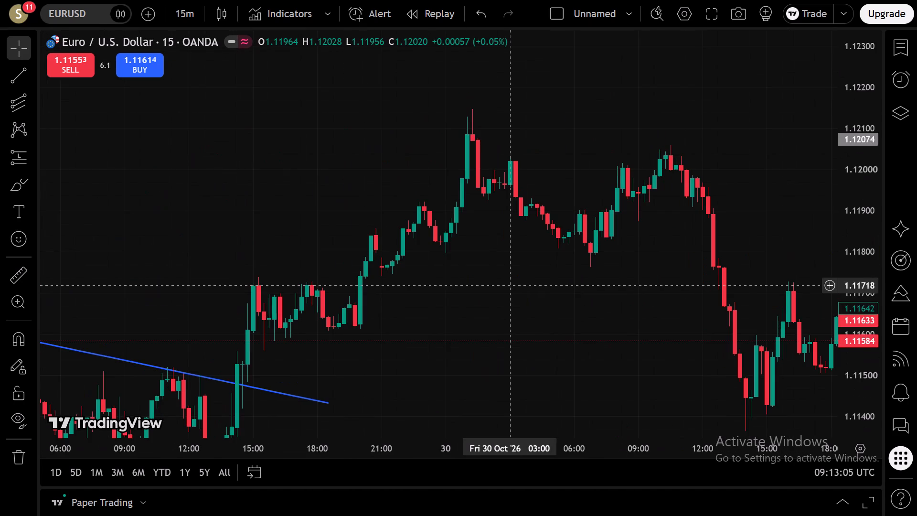
{"action": "left_click_drag", "start_coordinate": [511, 285], "coordinate": [518, 225]}
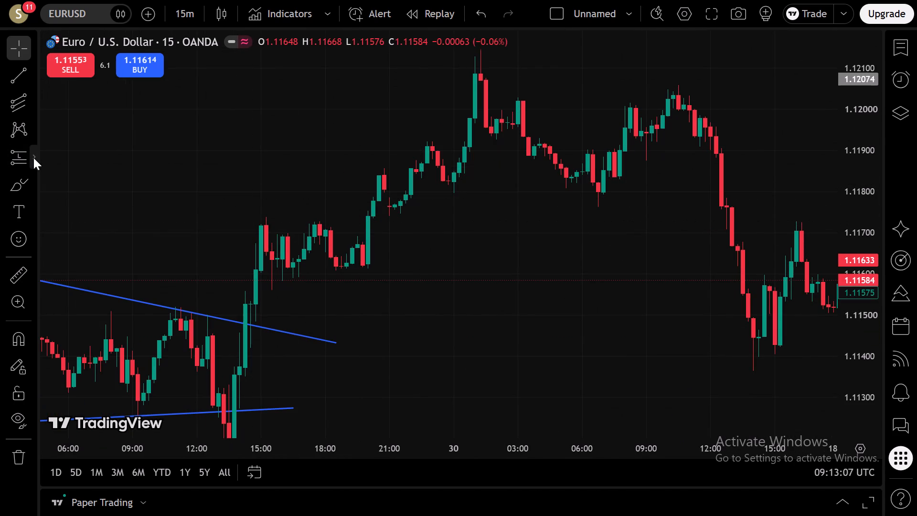
{"action": "left_click", "coordinate": [33, 158]}
{"action": "left_click", "coordinate": [96, 345]}
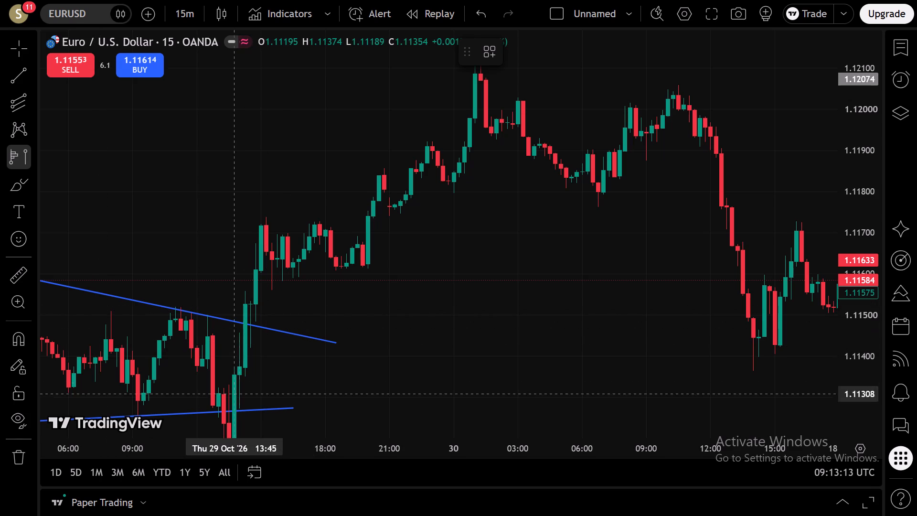
{"action": "left_click", "coordinate": [233, 419]}
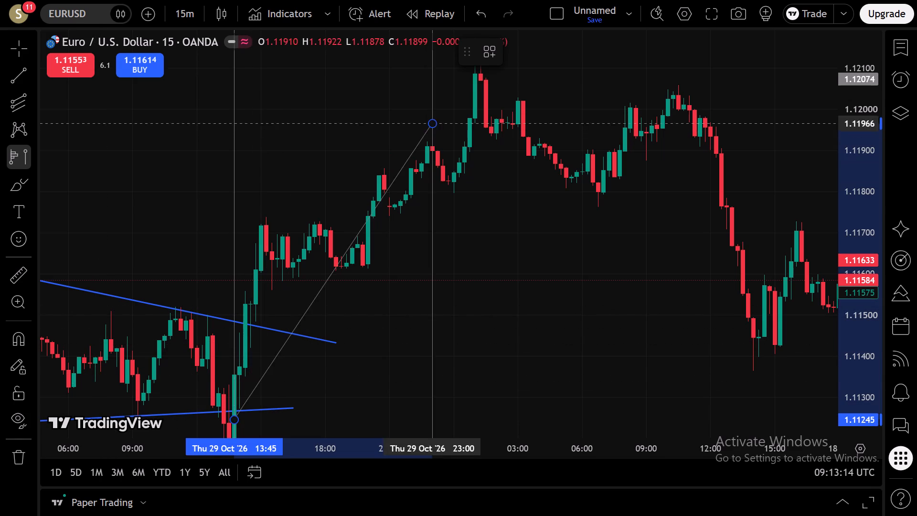
{"action": "left_click", "coordinate": [478, 78]}
{"action": "left_click_drag", "start_coordinate": [538, 253], "coordinate": [543, 202]}
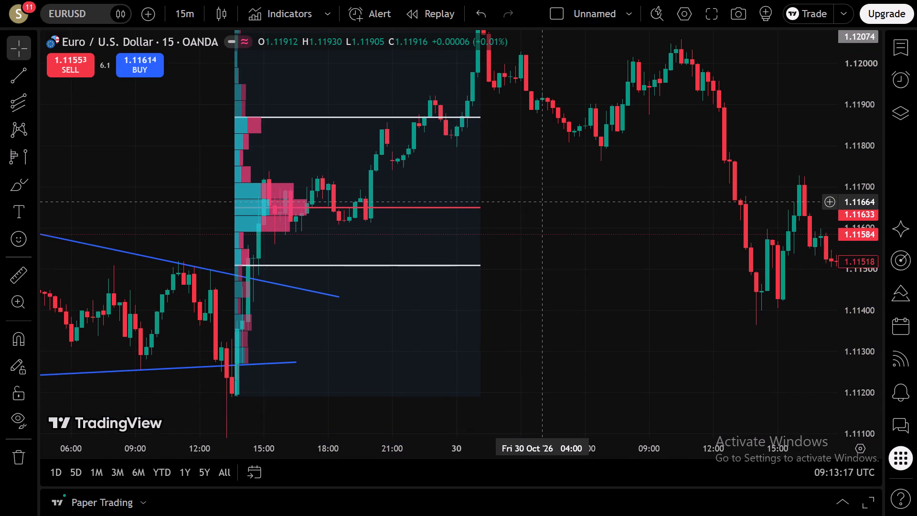
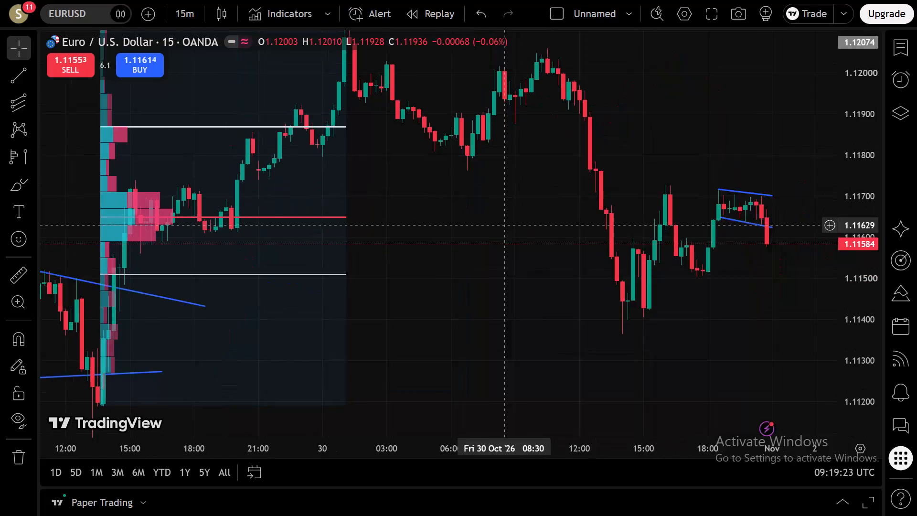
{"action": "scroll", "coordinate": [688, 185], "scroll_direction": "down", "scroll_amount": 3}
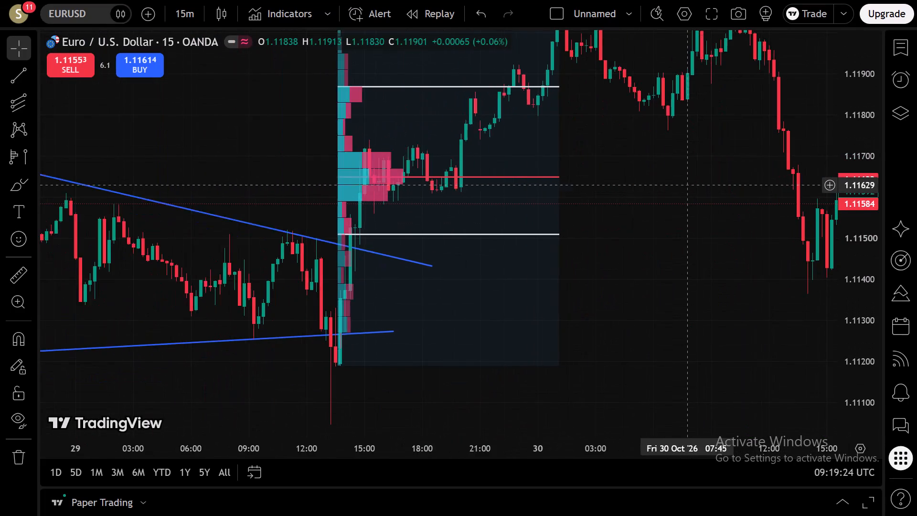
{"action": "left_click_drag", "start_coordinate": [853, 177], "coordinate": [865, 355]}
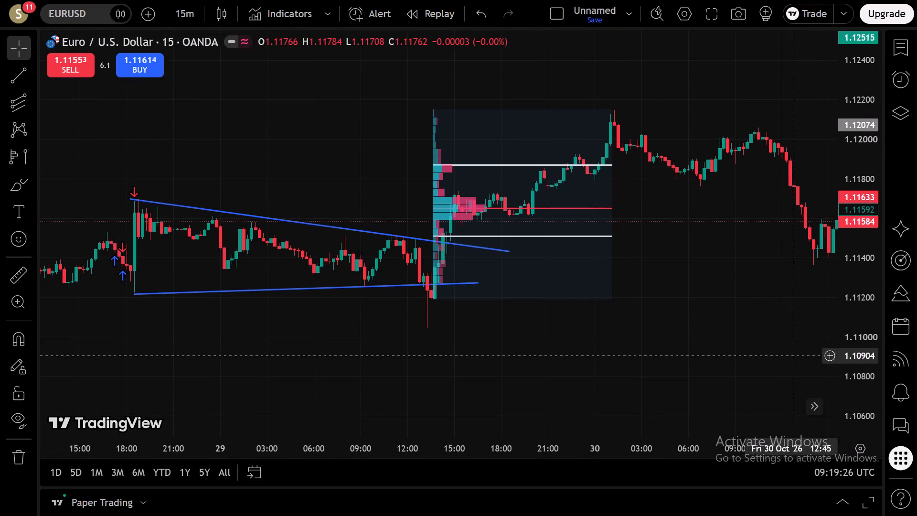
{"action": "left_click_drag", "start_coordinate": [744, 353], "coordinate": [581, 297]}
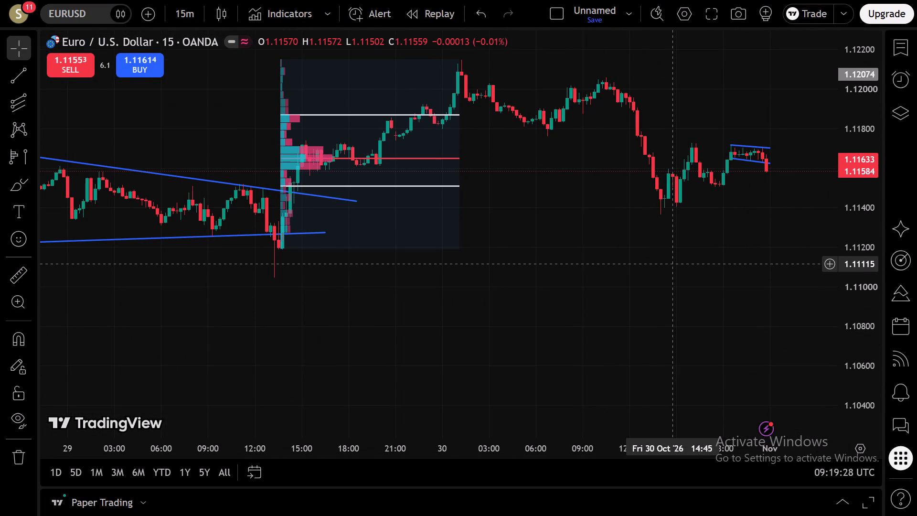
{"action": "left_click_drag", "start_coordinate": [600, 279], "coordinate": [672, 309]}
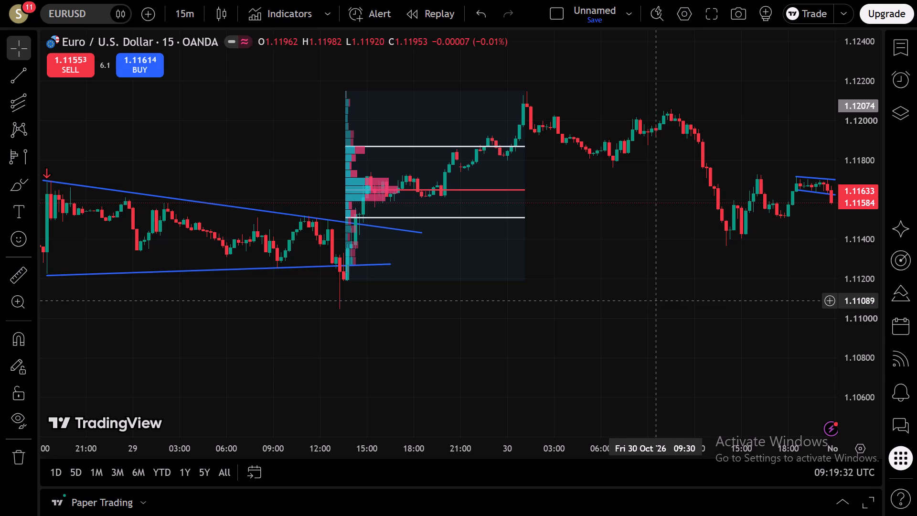
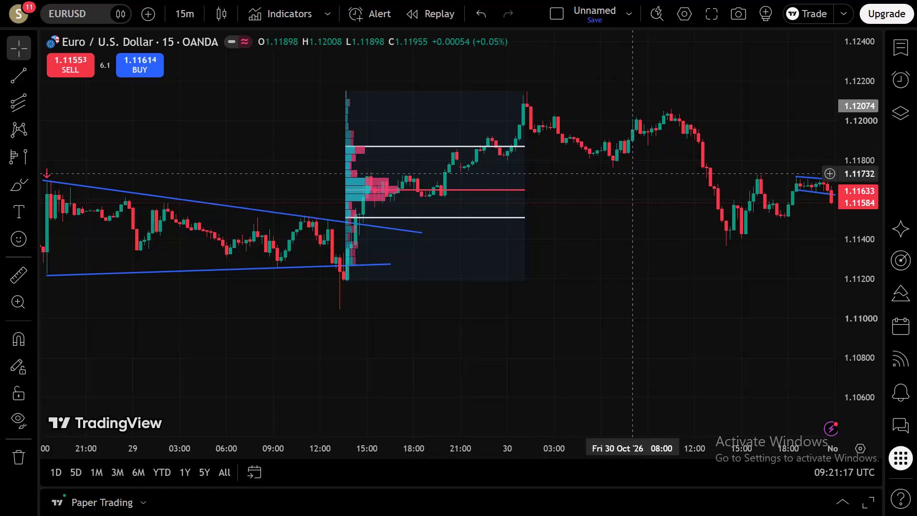
Switch the EURUSD chart from the 15-minute to the 1-minute interval.
{"action": "left_click_drag", "start_coordinate": [596, 232], "coordinate": [369, 236]}
{"action": "left_click_drag", "start_coordinate": [386, 193], "coordinate": [583, 275]}
{"action": "left_click", "coordinate": [181, 1]}
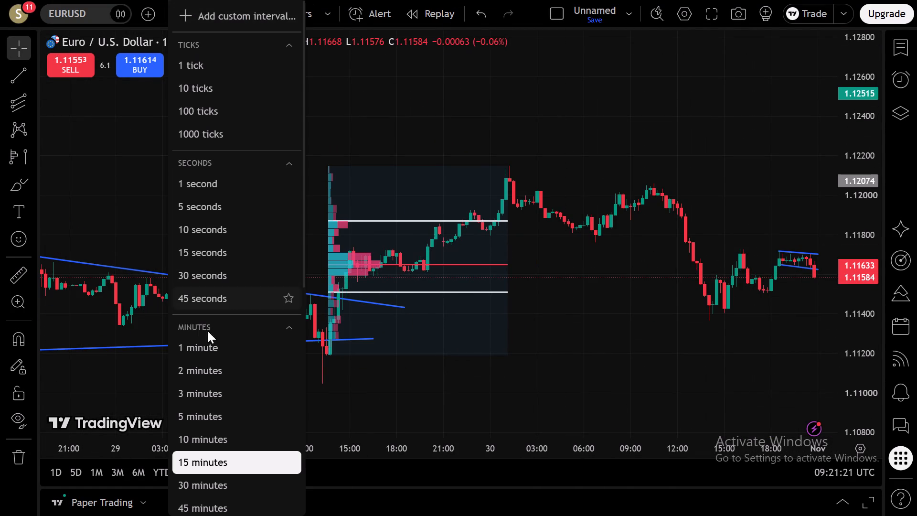
{"action": "left_click", "coordinate": [202, 347]}
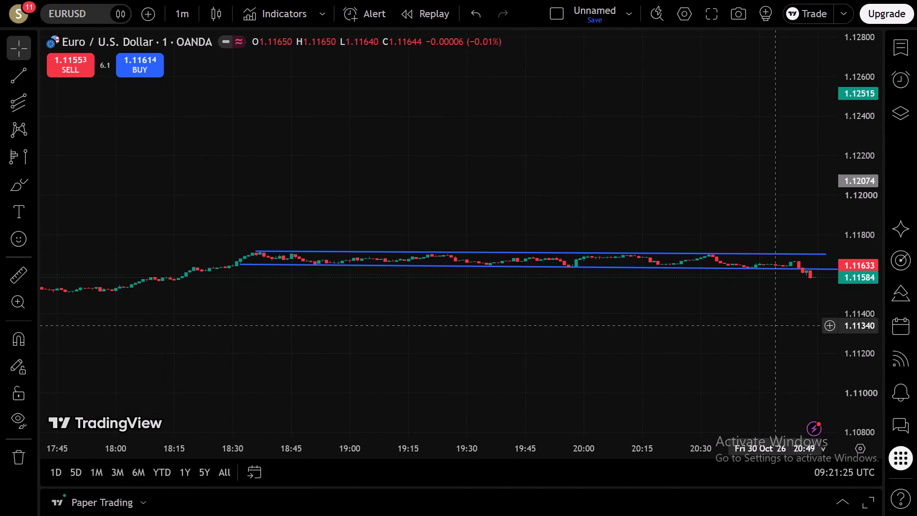
Examine the gently descending channel and the price action around its lower line on the 1-minute chart.
{"action": "left_click_drag", "start_coordinate": [850, 349], "coordinate": [885, 123]}
{"action": "scroll", "coordinate": [778, 203], "scroll_direction": "down", "scroll_amount": 4}
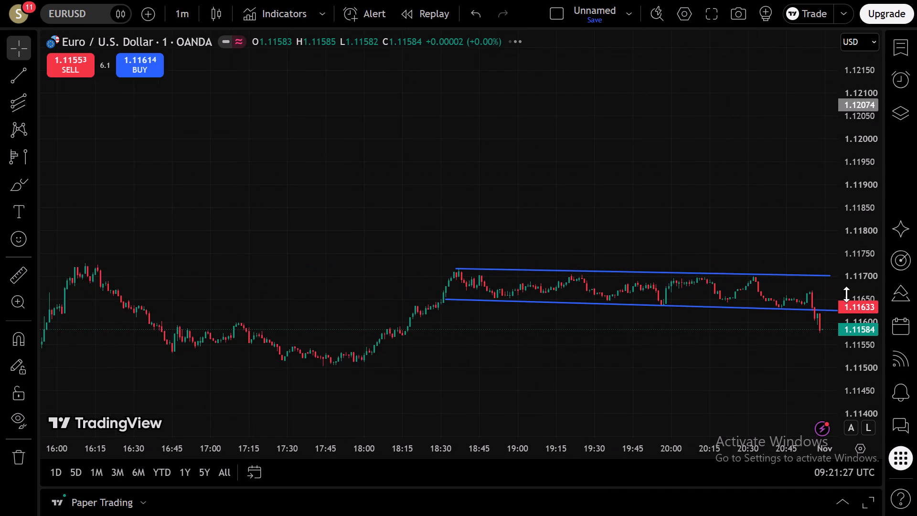
{"action": "left_click_drag", "start_coordinate": [857, 320], "coordinate": [866, 103]}
{"action": "scroll", "coordinate": [697, 292], "scroll_direction": "up", "scroll_amount": 1}
{"action": "left_click_drag", "start_coordinate": [652, 282], "coordinate": [434, 198]}
{"action": "left_click_drag", "start_coordinate": [554, 294], "coordinate": [553, 294]}
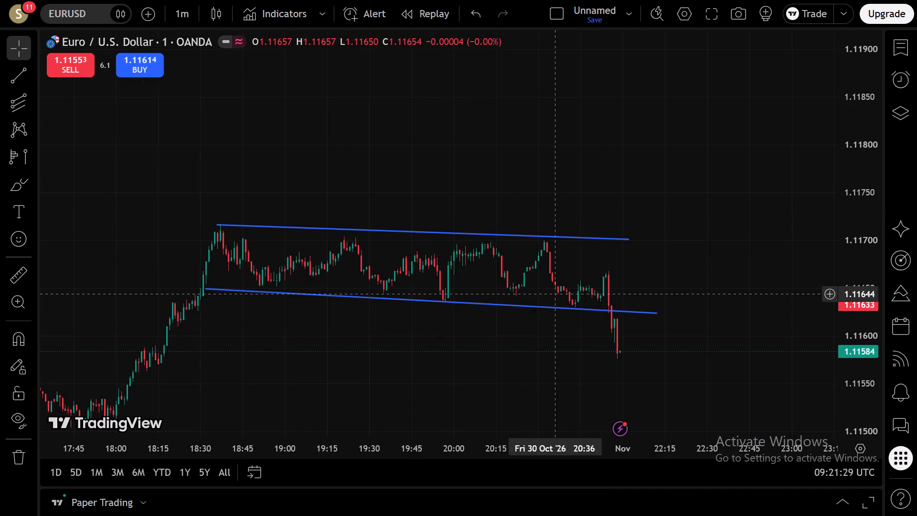
{"action": "left_click_drag", "start_coordinate": [553, 294], "coordinate": [492, 266]}
Draw a fixed range volume profile on 30 October from the swing low near 14:10 to the swing high near 14:45.
{"action": "left_click_drag", "start_coordinate": [457, 328], "coordinate": [707, 310]}
{"action": "left_click_drag", "start_coordinate": [442, 348], "coordinate": [743, 263]}
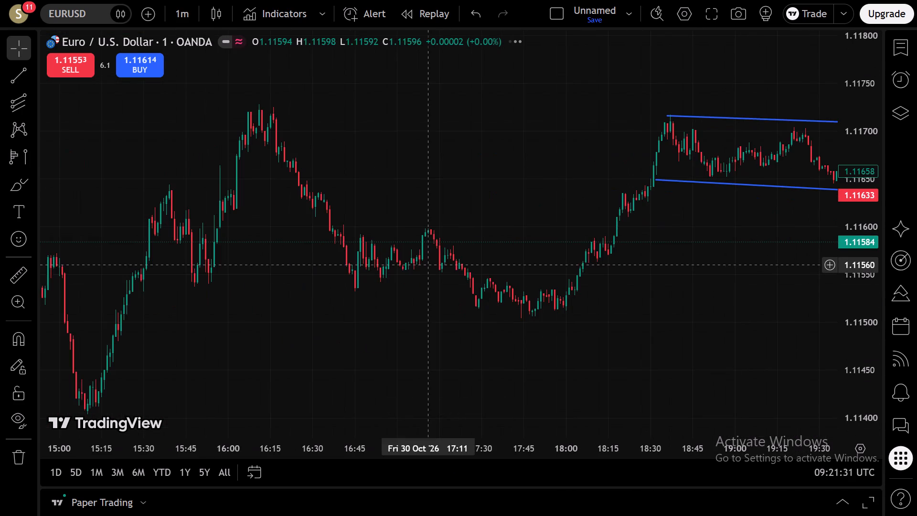
{"action": "left_click_drag", "start_coordinate": [249, 273], "coordinate": [538, 217]}
{"action": "left_click_drag", "start_coordinate": [370, 328], "coordinate": [275, 340]}
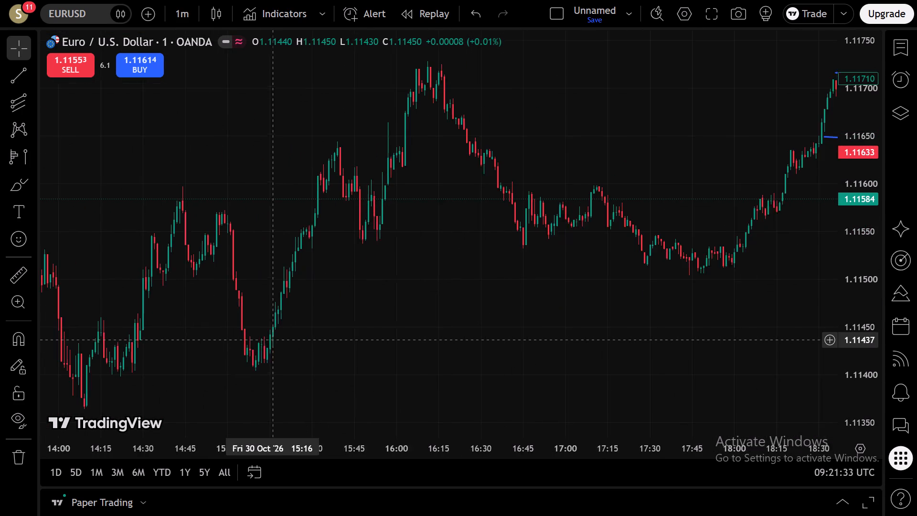
{"action": "left_click_drag", "start_coordinate": [281, 337], "coordinate": [562, 314]}
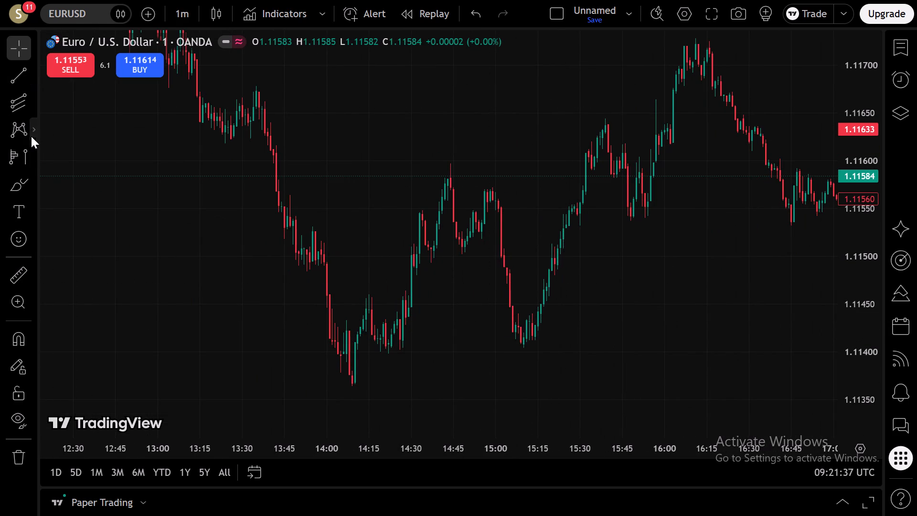
{"action": "left_click", "coordinate": [32, 157]}
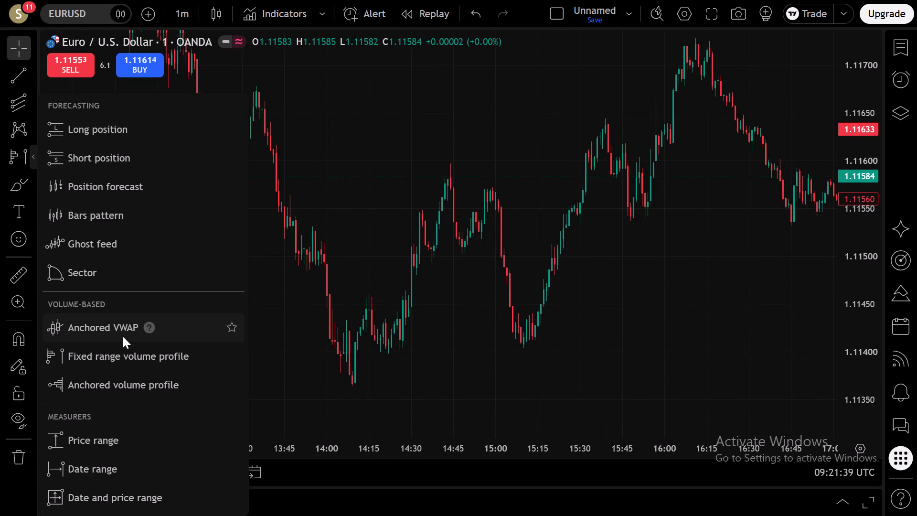
{"action": "left_click", "coordinate": [122, 352]}
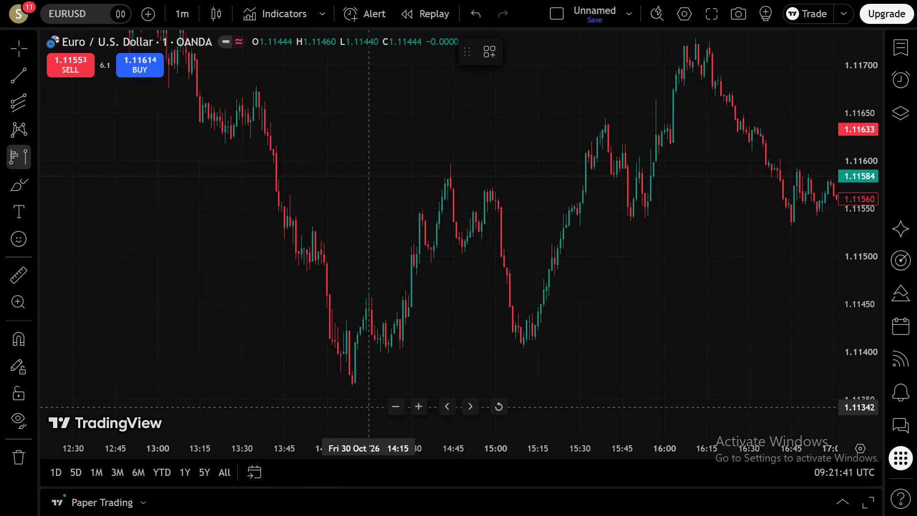
{"action": "left_click", "coordinate": [355, 382]}
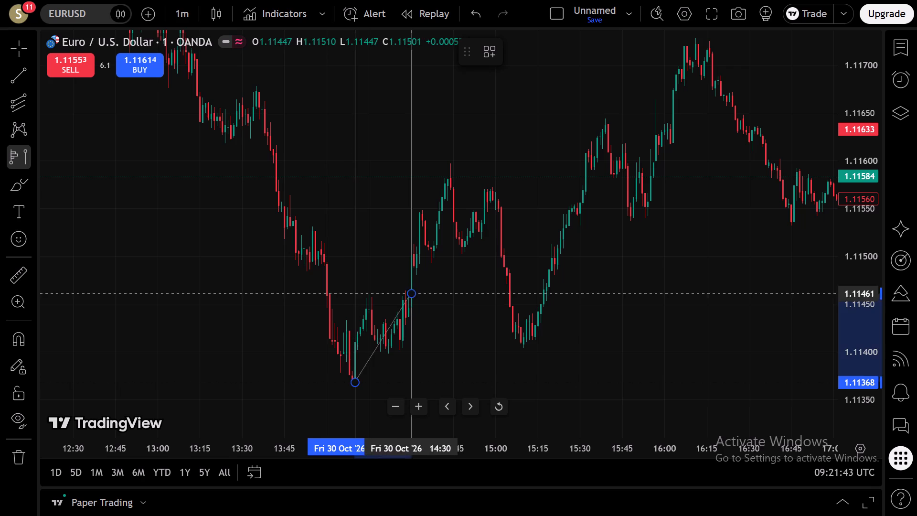
{"action": "left_click", "coordinate": [452, 167]}
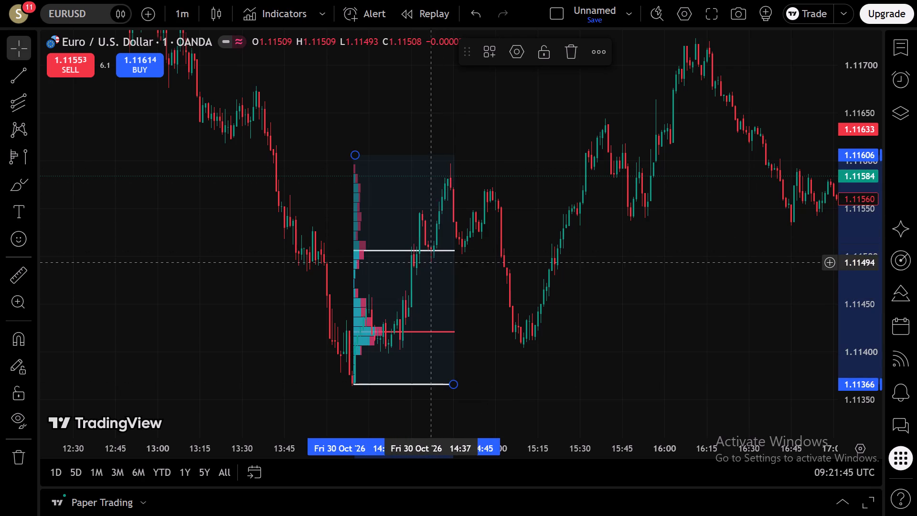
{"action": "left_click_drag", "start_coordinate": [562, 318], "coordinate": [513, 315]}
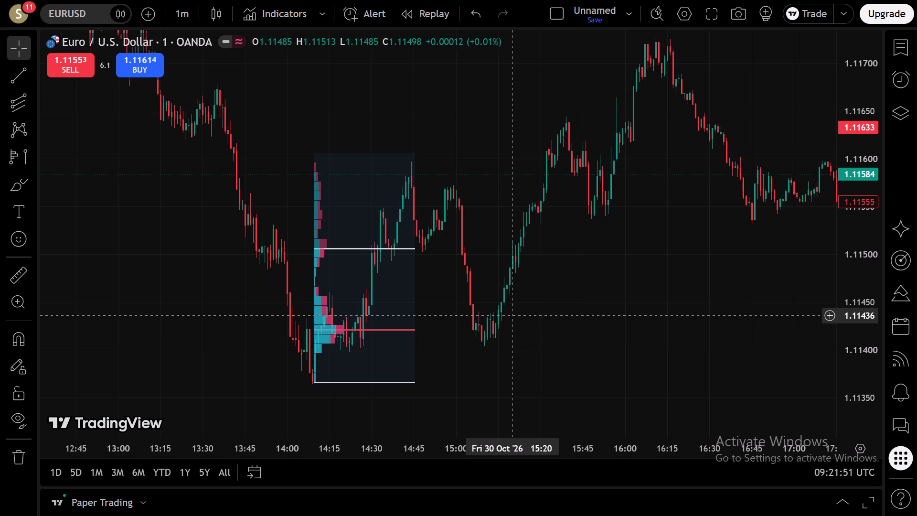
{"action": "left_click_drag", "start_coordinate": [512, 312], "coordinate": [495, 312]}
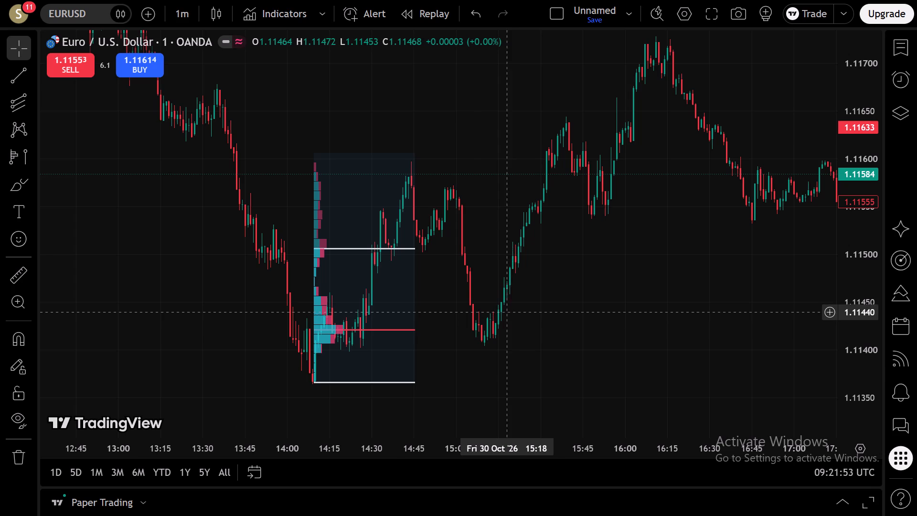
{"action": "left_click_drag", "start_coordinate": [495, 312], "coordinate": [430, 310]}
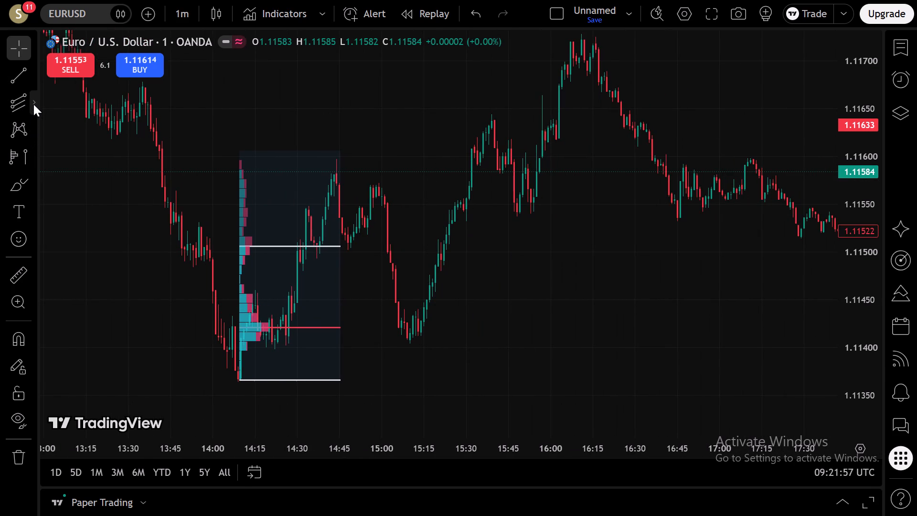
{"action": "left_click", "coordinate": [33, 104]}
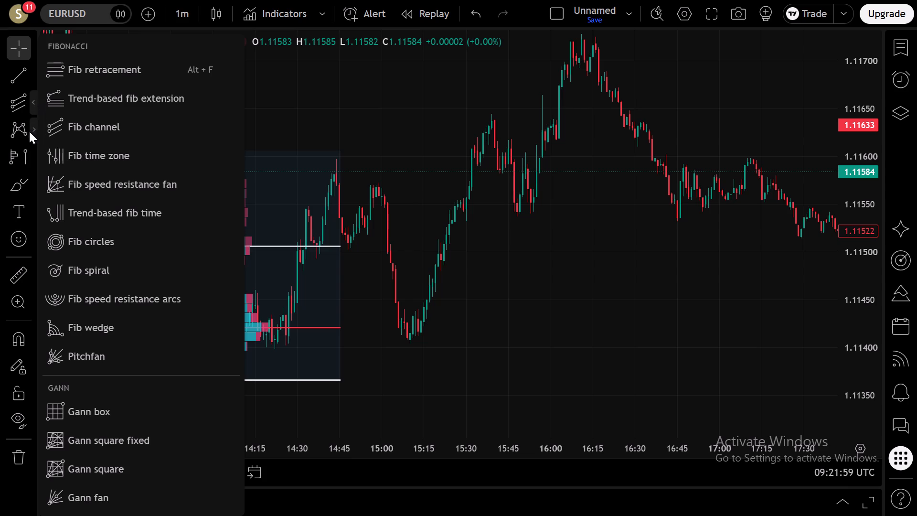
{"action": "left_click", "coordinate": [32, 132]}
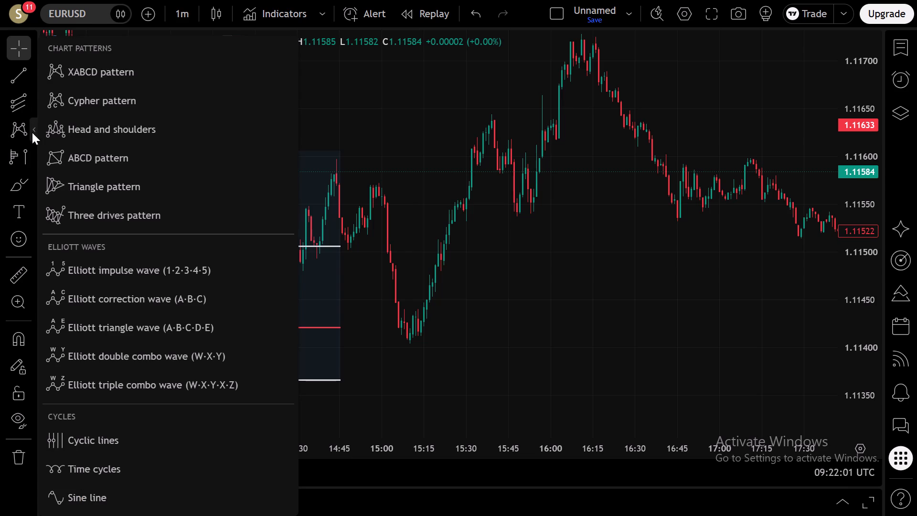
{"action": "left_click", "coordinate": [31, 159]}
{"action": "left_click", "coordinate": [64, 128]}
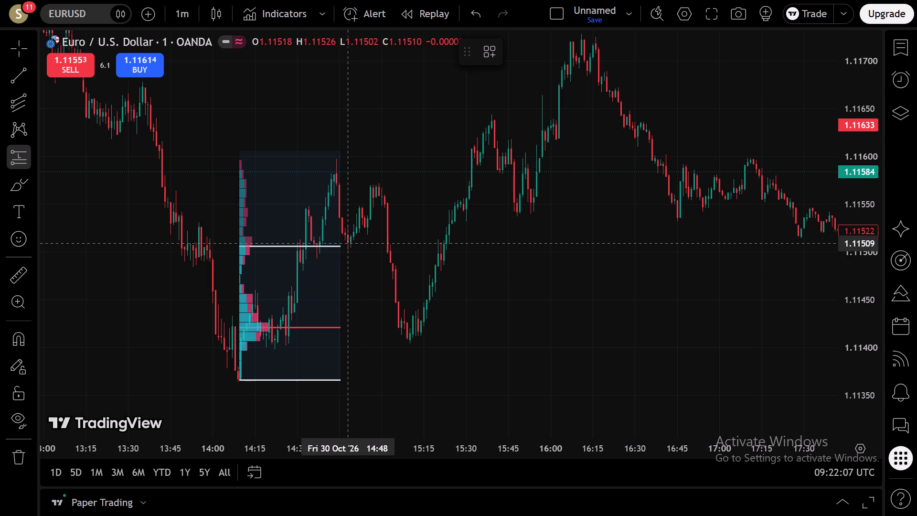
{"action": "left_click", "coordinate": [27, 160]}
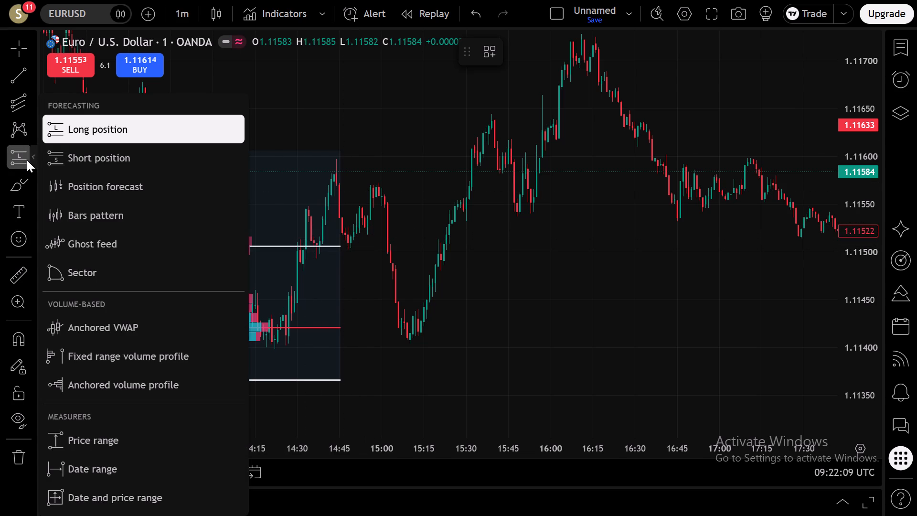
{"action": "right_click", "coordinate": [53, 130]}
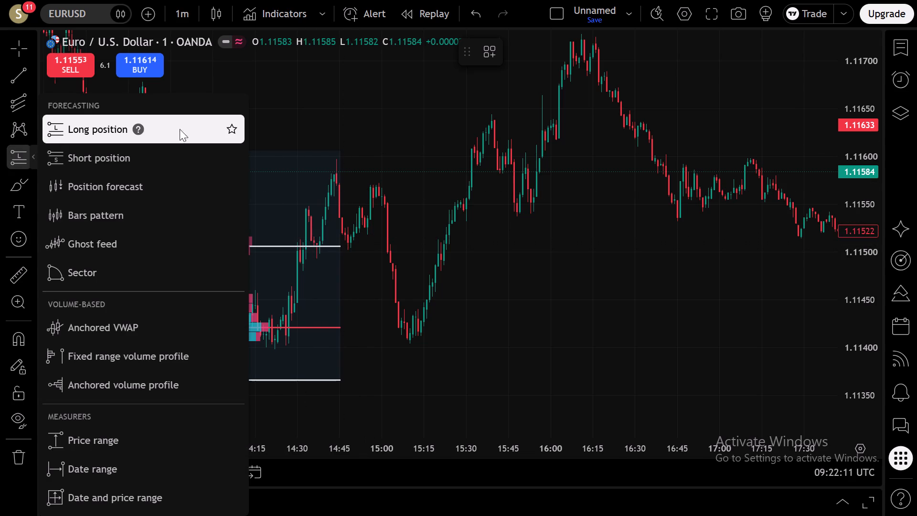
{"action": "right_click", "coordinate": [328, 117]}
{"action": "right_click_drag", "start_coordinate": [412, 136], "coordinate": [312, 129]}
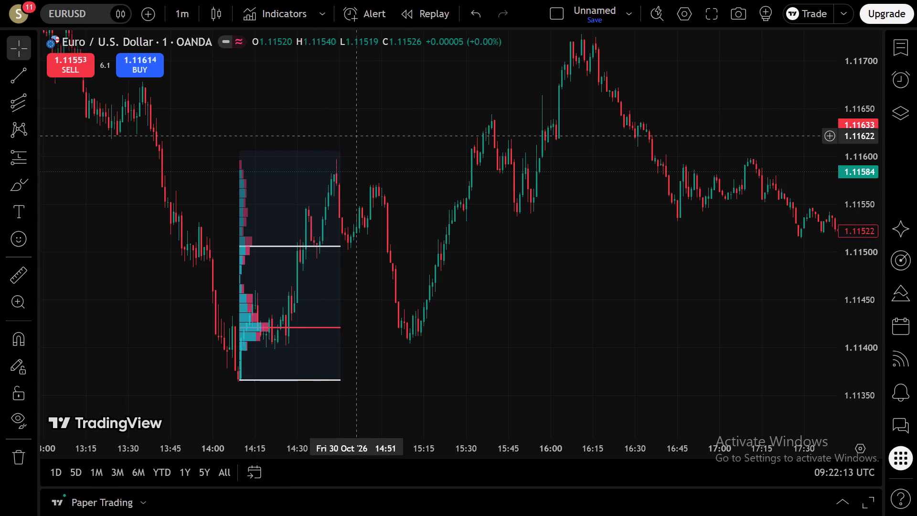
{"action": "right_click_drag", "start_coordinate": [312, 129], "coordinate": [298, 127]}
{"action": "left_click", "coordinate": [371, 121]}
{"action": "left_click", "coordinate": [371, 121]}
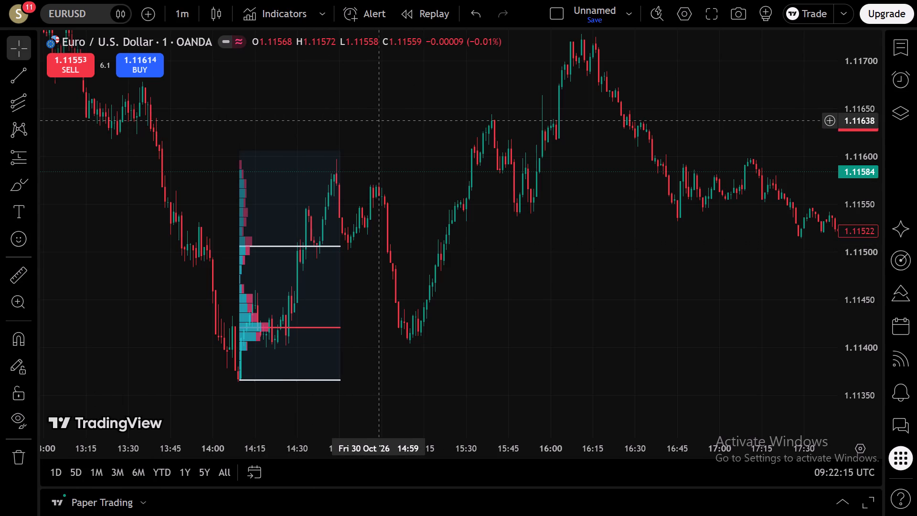
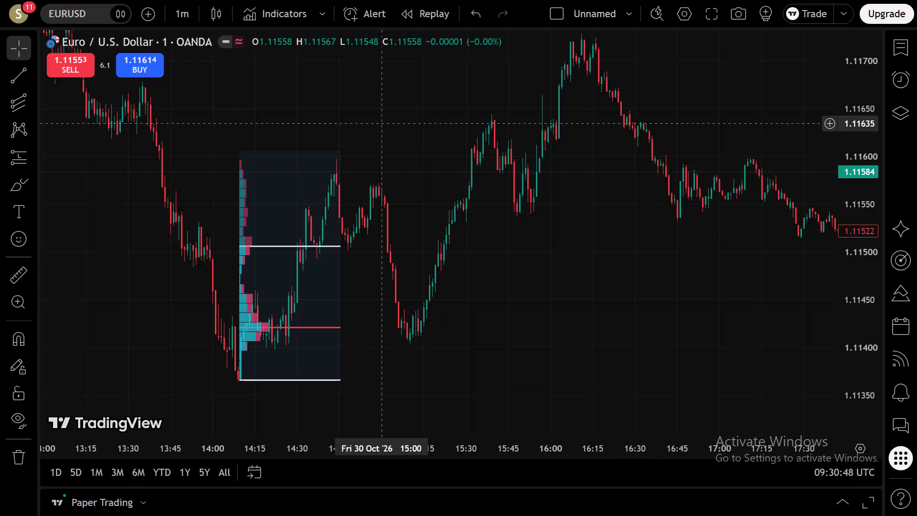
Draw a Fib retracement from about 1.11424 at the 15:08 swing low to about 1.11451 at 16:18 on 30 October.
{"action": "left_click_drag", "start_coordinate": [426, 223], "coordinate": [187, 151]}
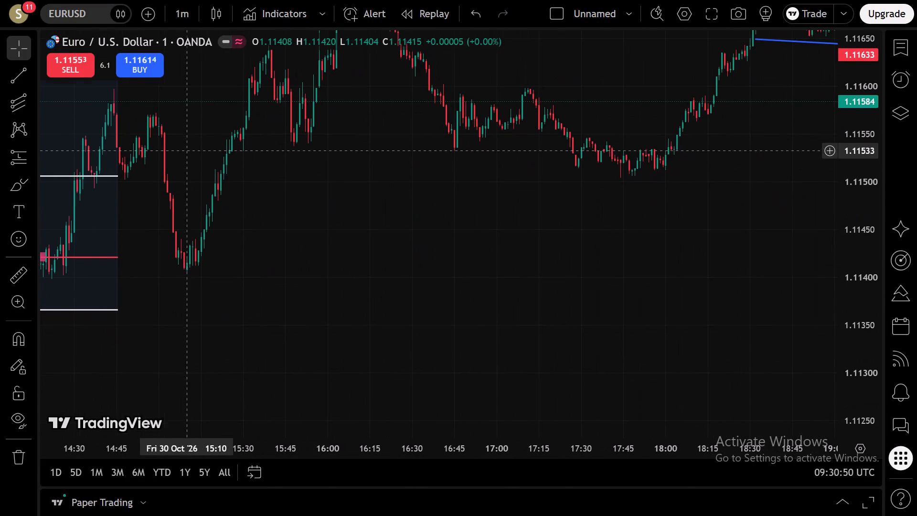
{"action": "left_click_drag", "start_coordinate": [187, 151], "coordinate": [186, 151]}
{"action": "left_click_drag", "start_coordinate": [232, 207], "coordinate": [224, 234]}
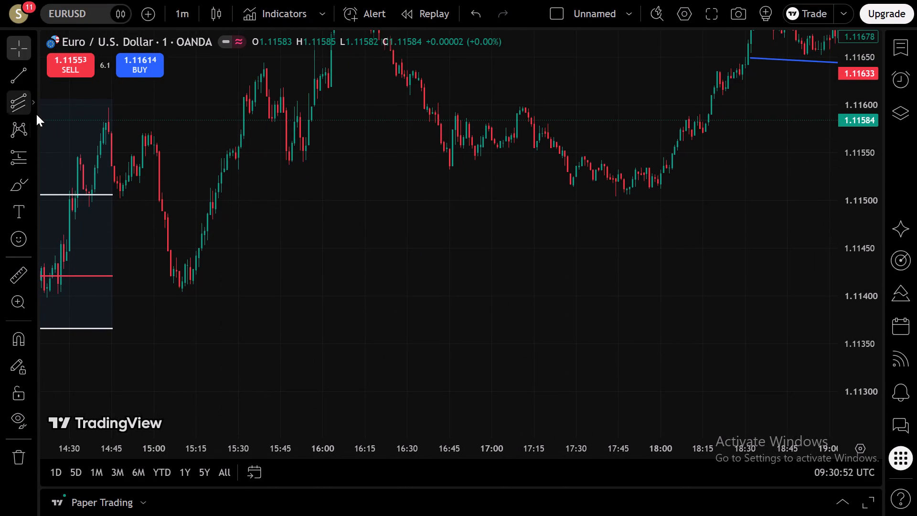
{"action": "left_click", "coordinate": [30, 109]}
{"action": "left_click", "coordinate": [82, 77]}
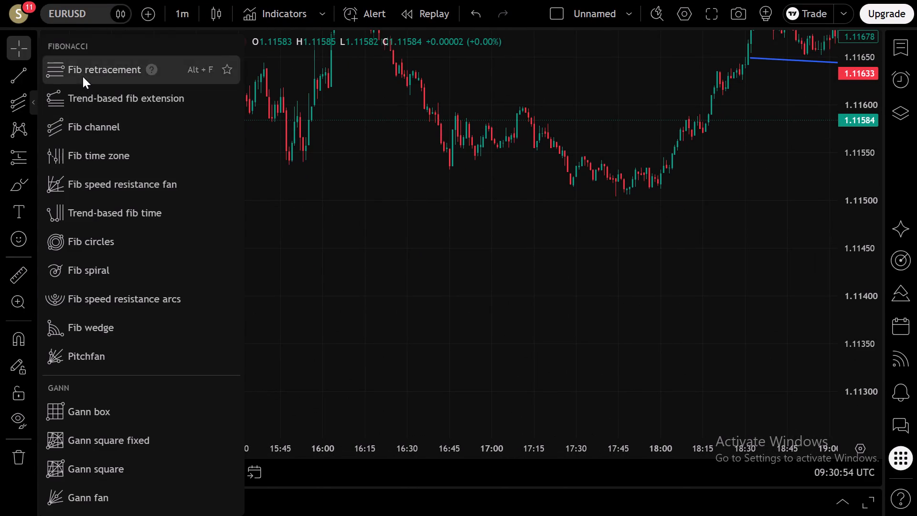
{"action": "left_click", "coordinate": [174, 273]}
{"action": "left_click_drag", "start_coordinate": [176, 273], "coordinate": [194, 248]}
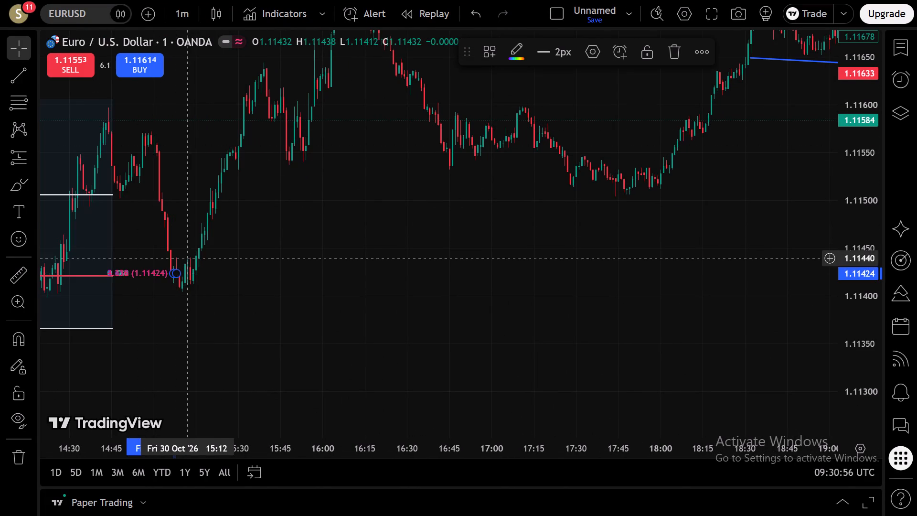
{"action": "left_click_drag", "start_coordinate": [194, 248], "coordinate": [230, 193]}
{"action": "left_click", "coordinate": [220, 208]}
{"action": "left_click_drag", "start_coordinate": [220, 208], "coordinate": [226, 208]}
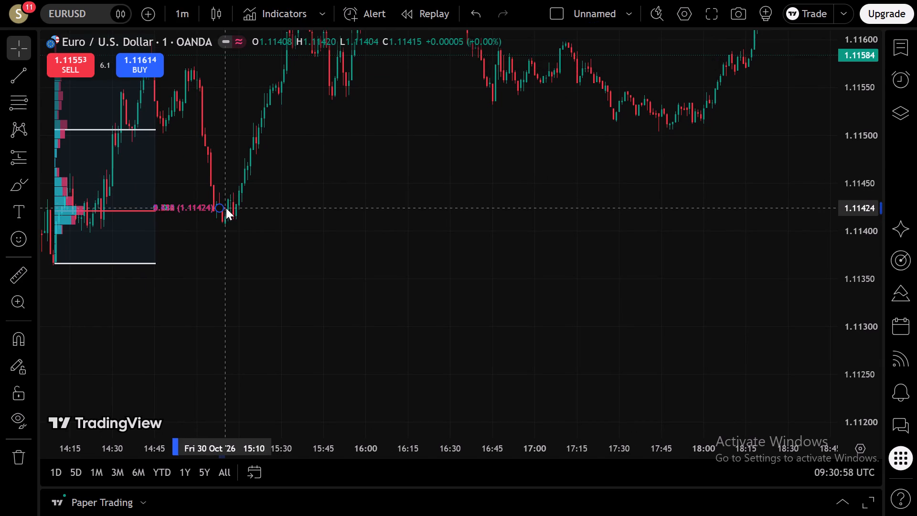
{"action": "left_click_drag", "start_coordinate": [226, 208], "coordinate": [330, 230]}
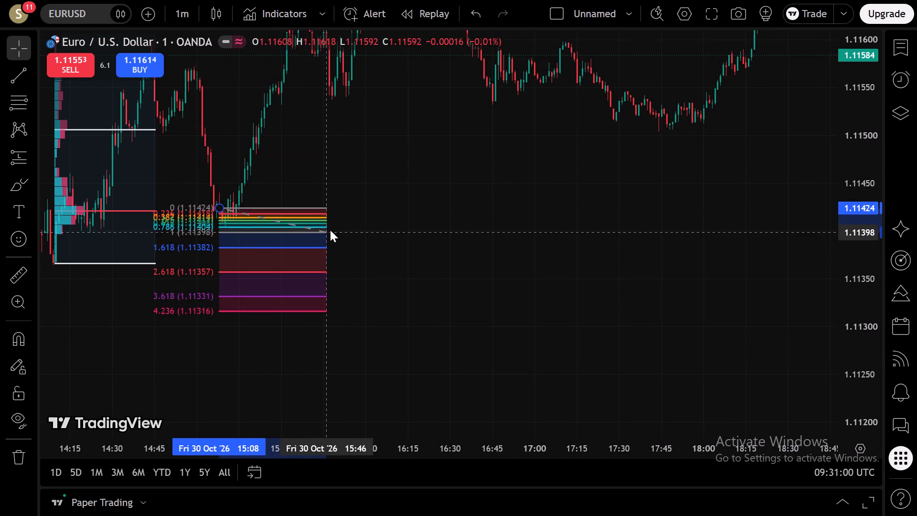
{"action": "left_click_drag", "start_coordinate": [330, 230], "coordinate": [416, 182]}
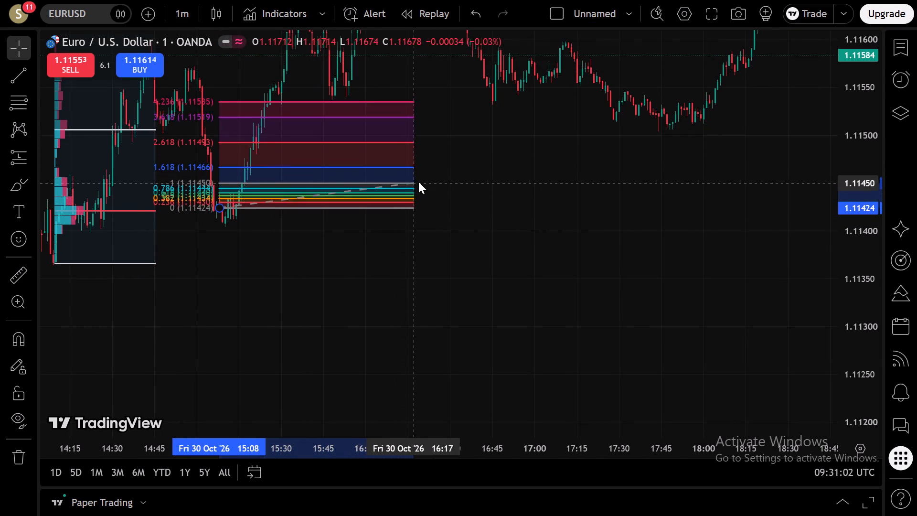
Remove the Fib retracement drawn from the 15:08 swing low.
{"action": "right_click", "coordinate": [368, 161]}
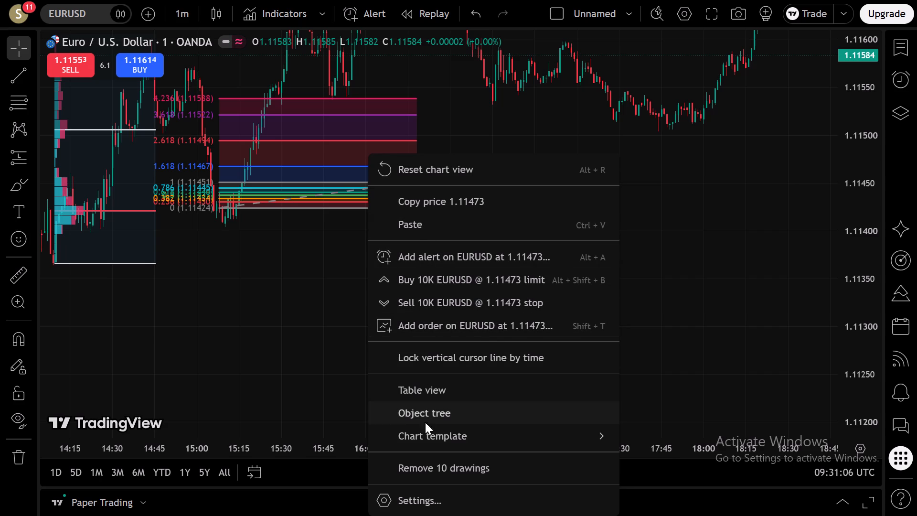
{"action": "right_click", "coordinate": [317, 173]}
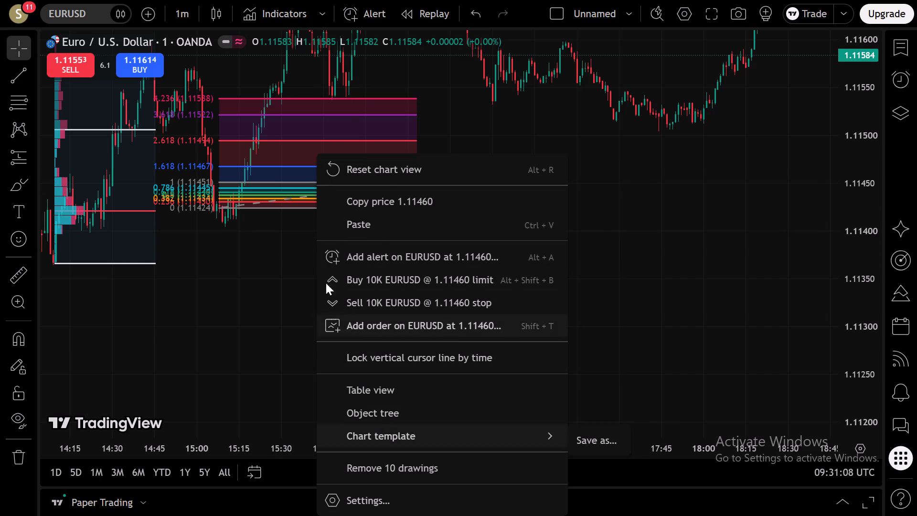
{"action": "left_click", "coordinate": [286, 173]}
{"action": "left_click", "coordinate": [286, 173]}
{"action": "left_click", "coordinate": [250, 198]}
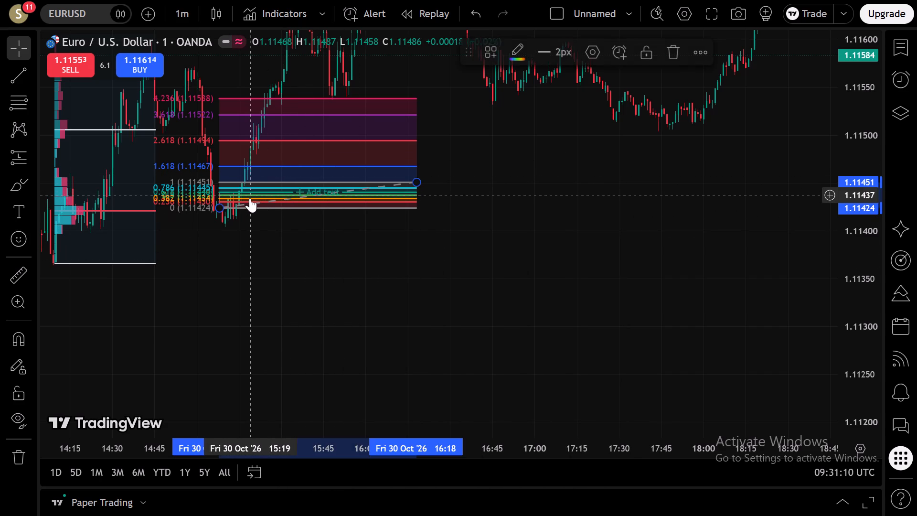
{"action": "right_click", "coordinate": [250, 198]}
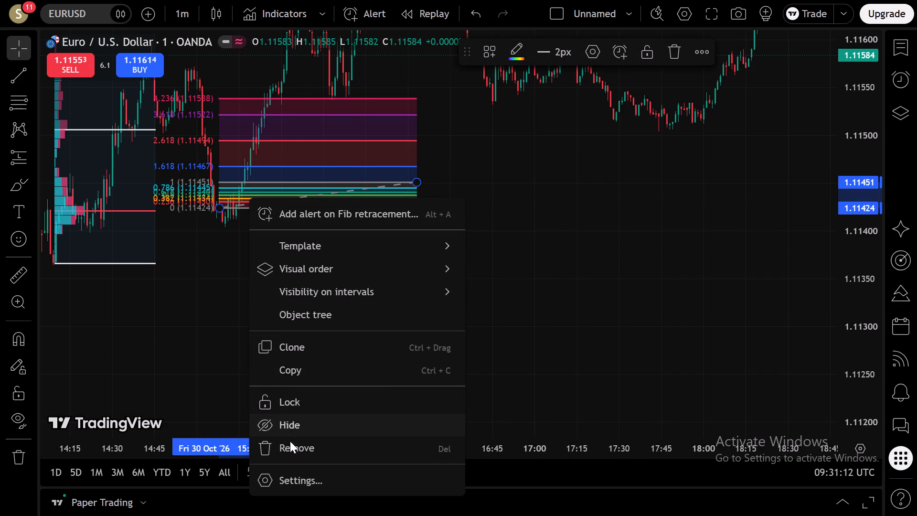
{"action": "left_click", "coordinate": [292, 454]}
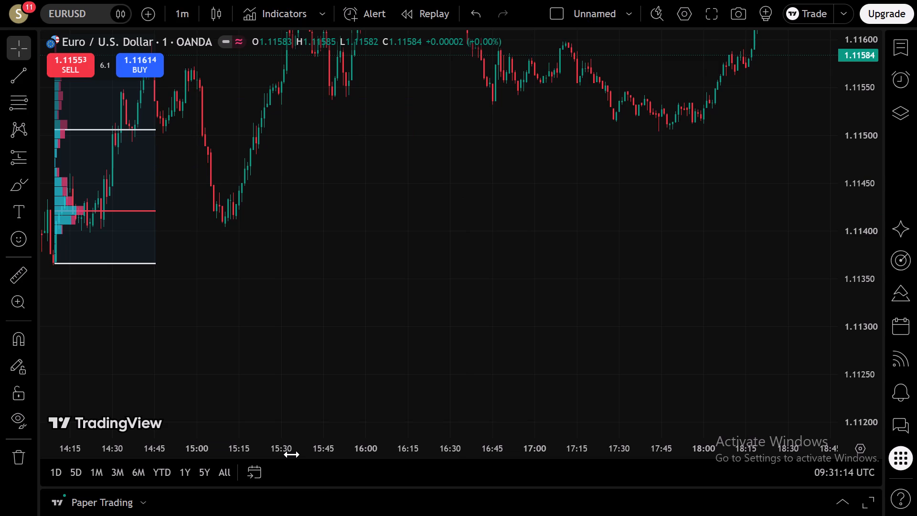
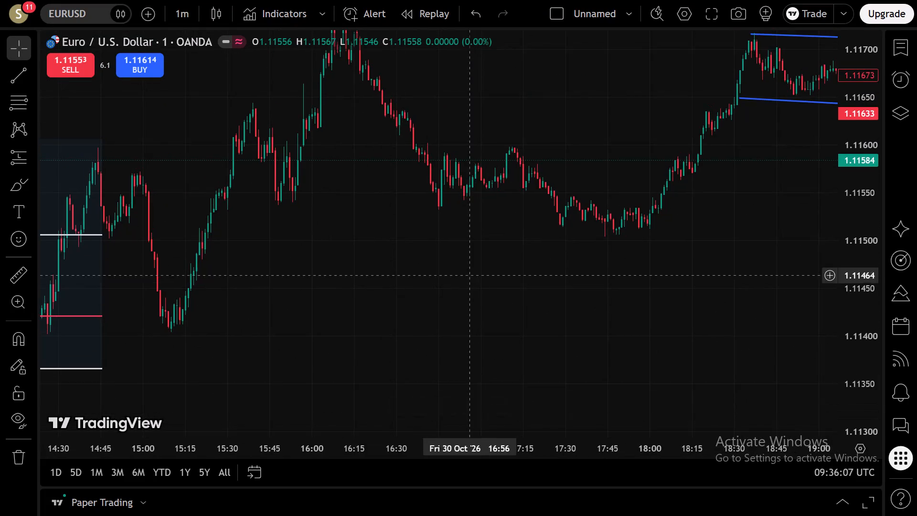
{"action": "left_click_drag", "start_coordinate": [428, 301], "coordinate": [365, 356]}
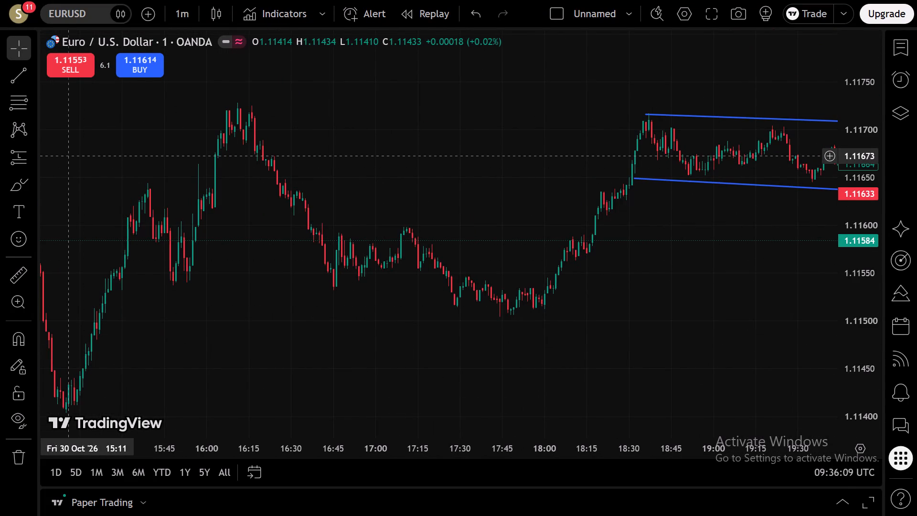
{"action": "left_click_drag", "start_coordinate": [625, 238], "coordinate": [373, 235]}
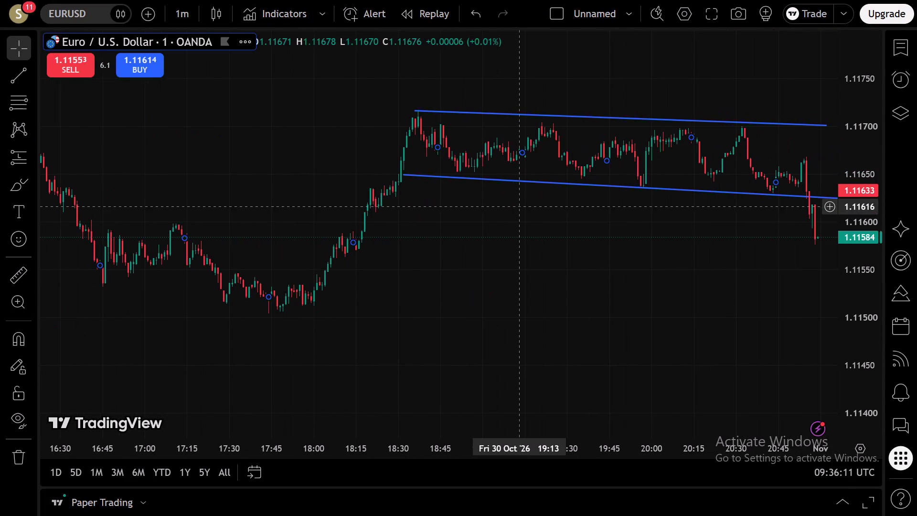
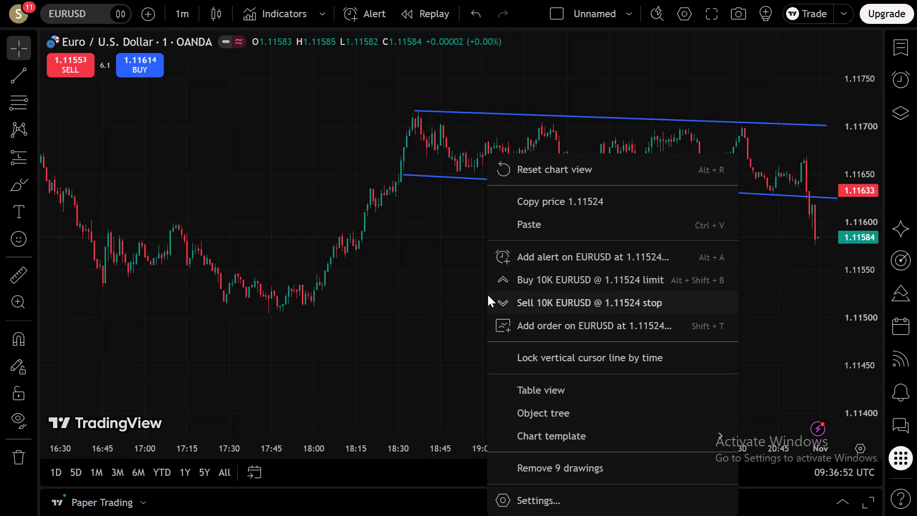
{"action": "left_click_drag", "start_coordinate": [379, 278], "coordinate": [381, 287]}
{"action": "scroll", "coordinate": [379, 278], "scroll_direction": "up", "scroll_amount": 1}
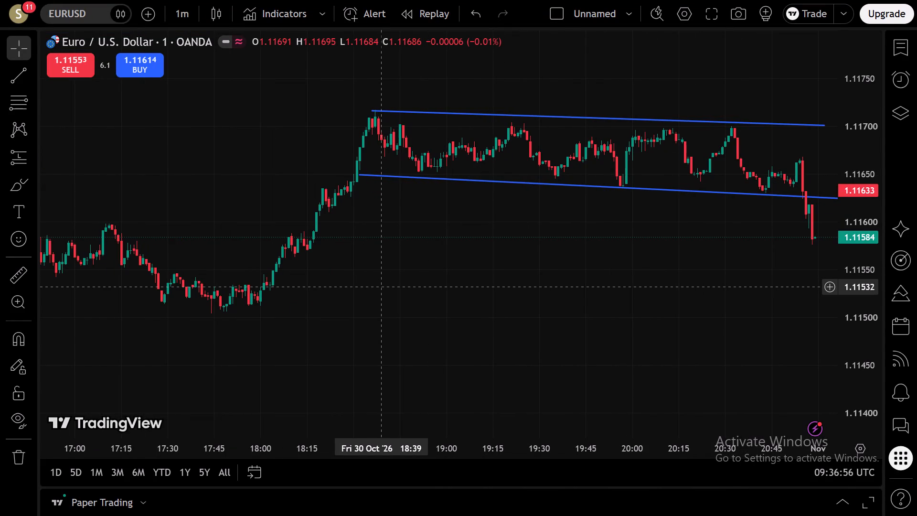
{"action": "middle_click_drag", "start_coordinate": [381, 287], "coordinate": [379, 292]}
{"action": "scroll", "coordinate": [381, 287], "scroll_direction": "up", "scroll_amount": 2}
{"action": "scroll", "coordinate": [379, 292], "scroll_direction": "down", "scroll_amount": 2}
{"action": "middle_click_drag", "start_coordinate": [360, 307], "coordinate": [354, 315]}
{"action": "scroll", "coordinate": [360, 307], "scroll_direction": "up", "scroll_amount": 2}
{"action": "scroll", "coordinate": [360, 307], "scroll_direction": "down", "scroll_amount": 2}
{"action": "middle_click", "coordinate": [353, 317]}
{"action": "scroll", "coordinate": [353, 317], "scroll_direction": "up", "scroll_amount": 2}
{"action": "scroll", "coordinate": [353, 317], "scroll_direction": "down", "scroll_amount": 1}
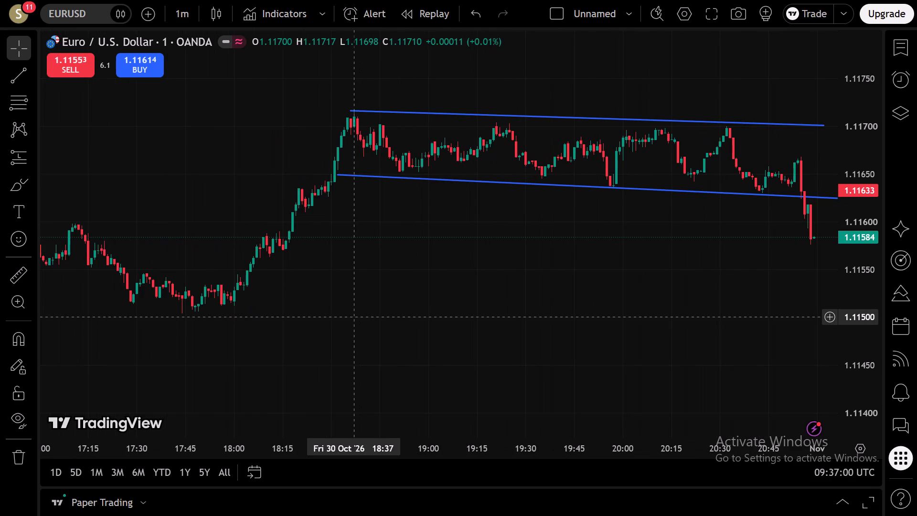
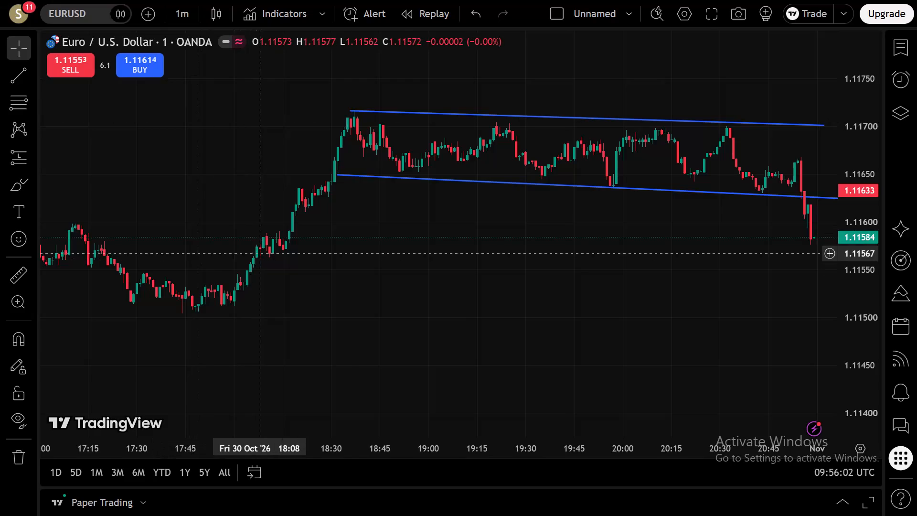
Switch the EURUSD chart to the 4-hour interval and fit a wider price range around the recent candles.
{"action": "left_click_drag", "start_coordinate": [357, 266], "coordinate": [383, 300]}
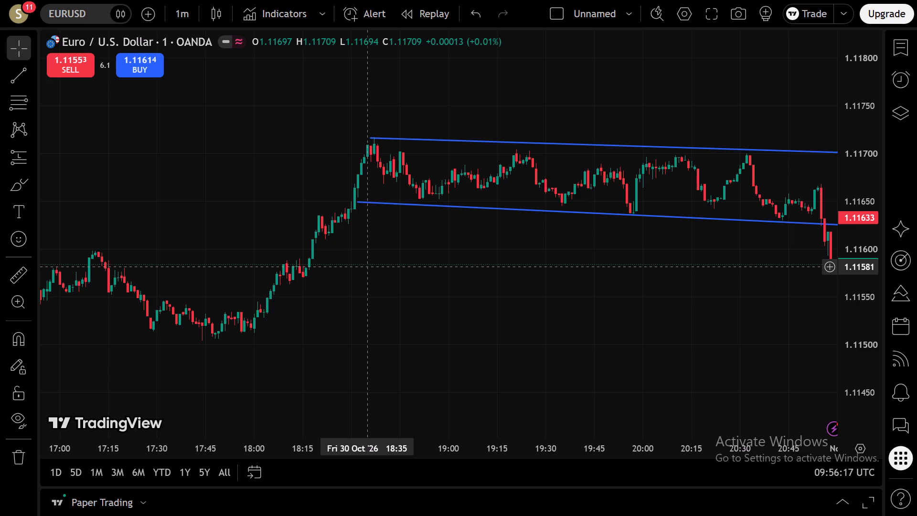
{"action": "left_click_drag", "start_coordinate": [569, 310], "coordinate": [451, 270]}
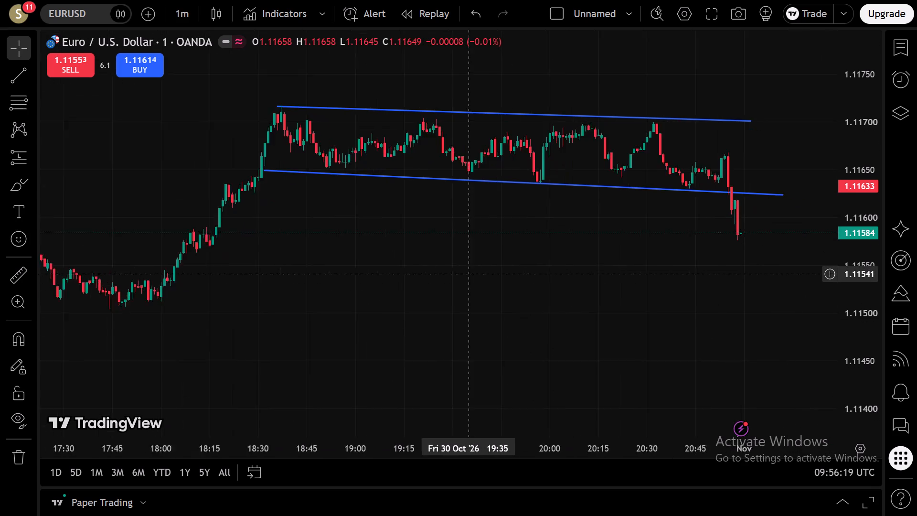
{"action": "left_click_drag", "start_coordinate": [451, 270], "coordinate": [380, 273]}
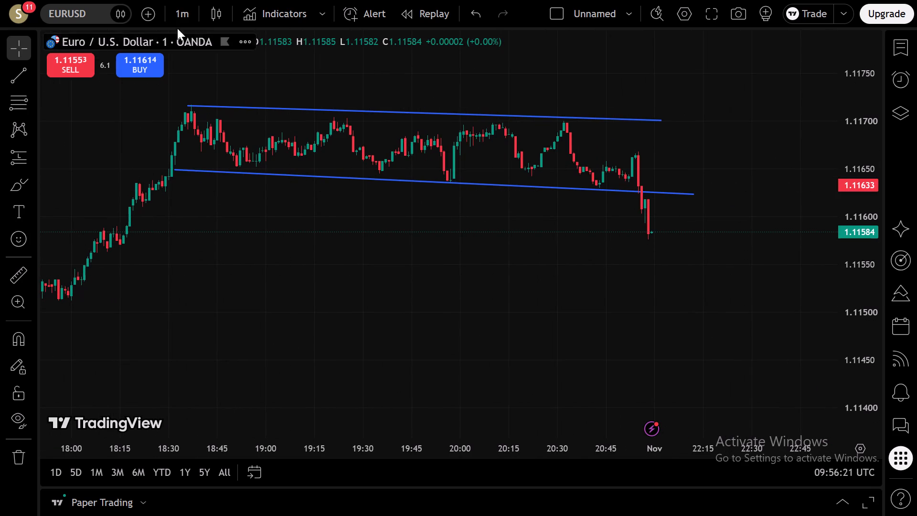
{"action": "left_click", "coordinate": [185, 18]}
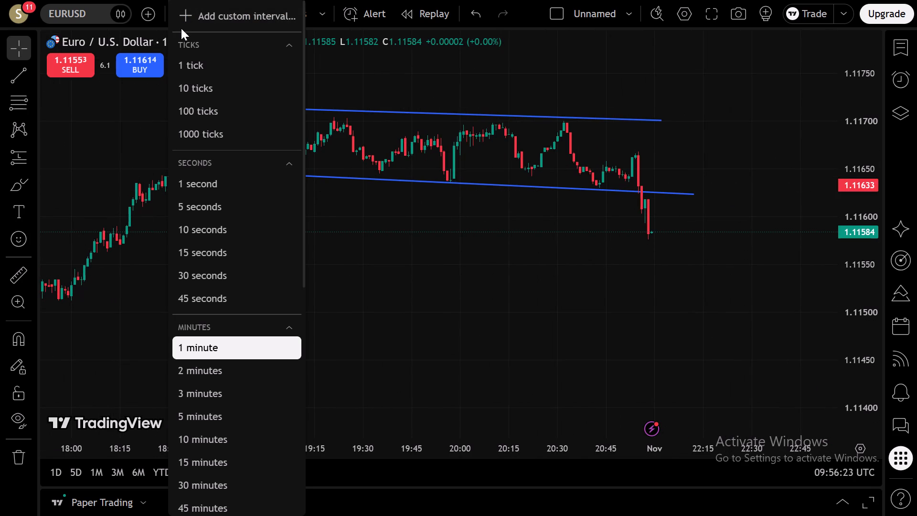
{"action": "scroll", "coordinate": [184, 339], "scroll_direction": "down", "scroll_amount": 2}
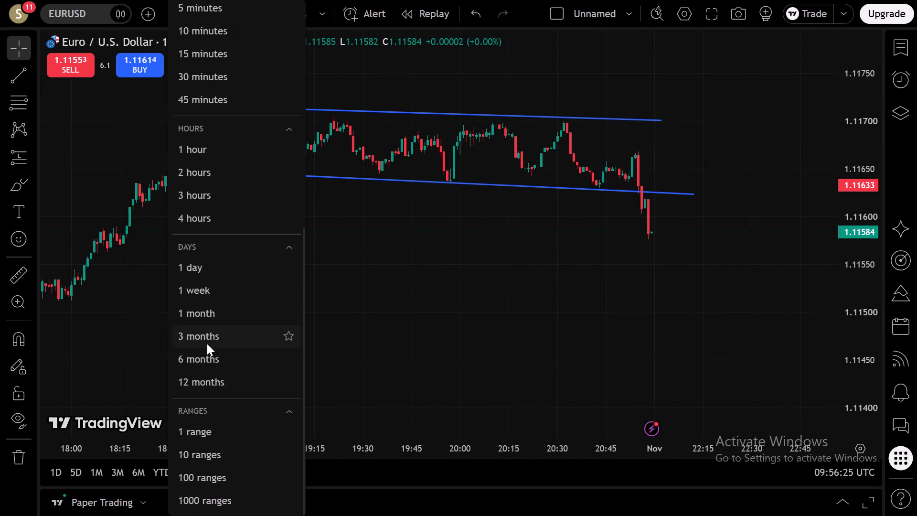
{"action": "left_click", "coordinate": [246, 212]}
{"action": "left_click_drag", "start_coordinate": [851, 207], "coordinate": [850, 221]}
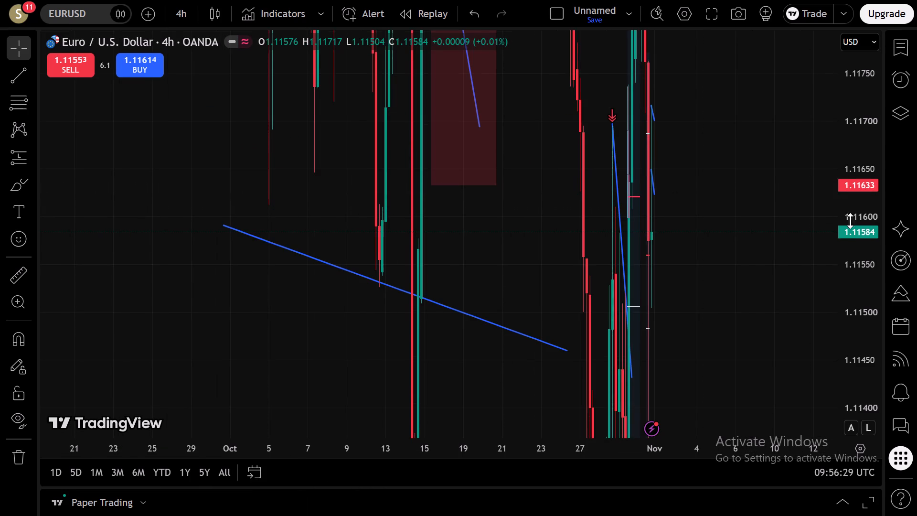
{"action": "left_click_drag", "start_coordinate": [850, 221], "coordinate": [826, 399]}
Exit the browser's full-screen mode and show the hidden system tray icons.
{"action": "key", "text": "F11"}
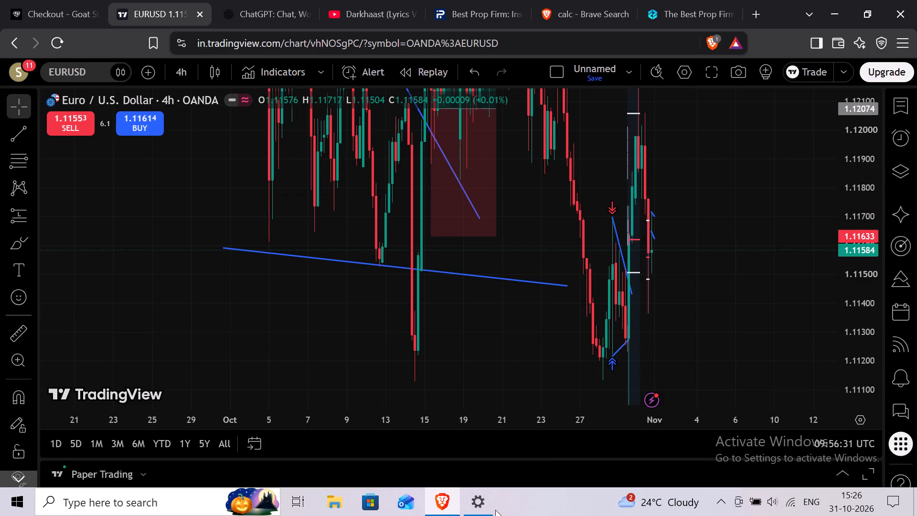
{"action": "left_click", "coordinate": [721, 497]}
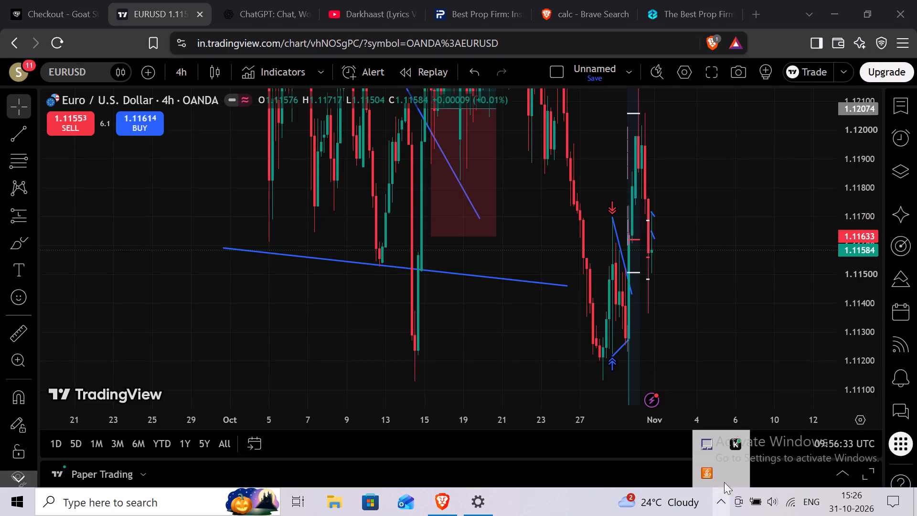
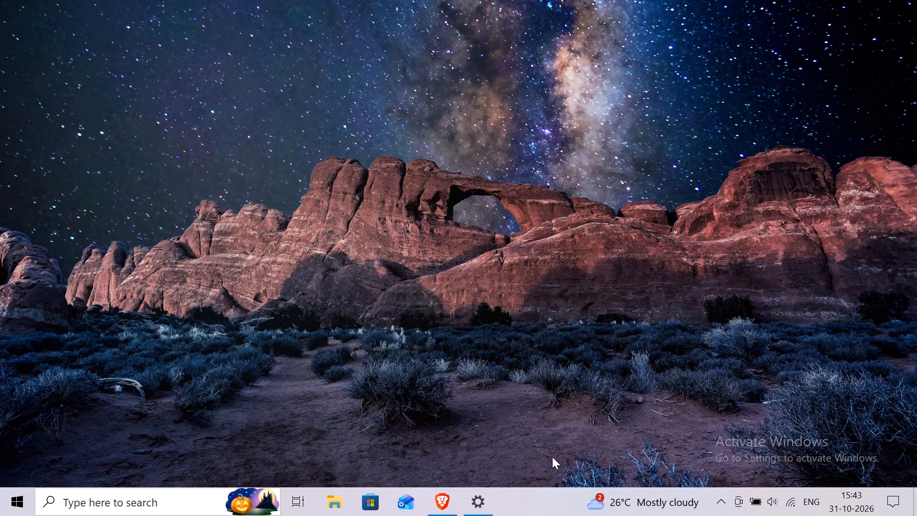
Show the hidden system tray icons on the desktop taskbar.
{"action": "left_click", "coordinate": [718, 502]}
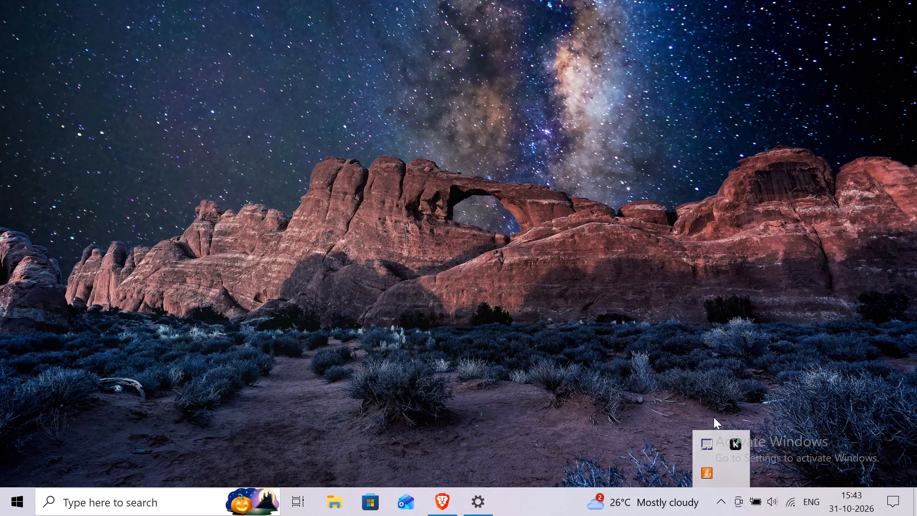
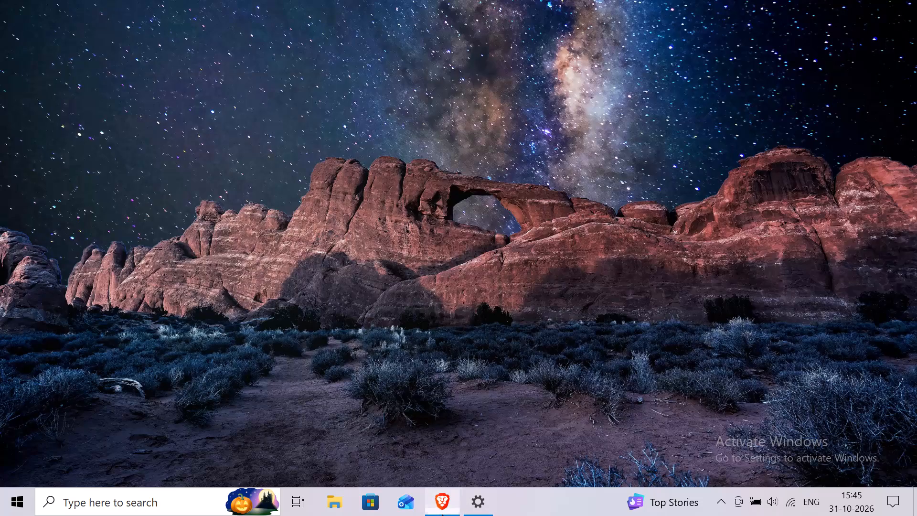
Return to the EURUSD 4-hour chart in Brave and display the browser in full screen.
{"action": "left_click_drag", "start_coordinate": [284, 240], "coordinate": [284, 231]}
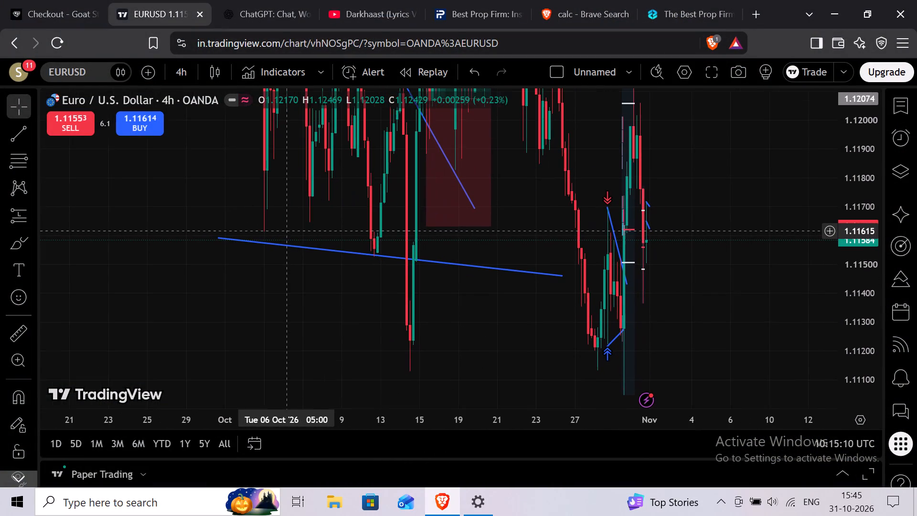
{"action": "left_click_drag", "start_coordinate": [284, 231], "coordinate": [283, 231]}
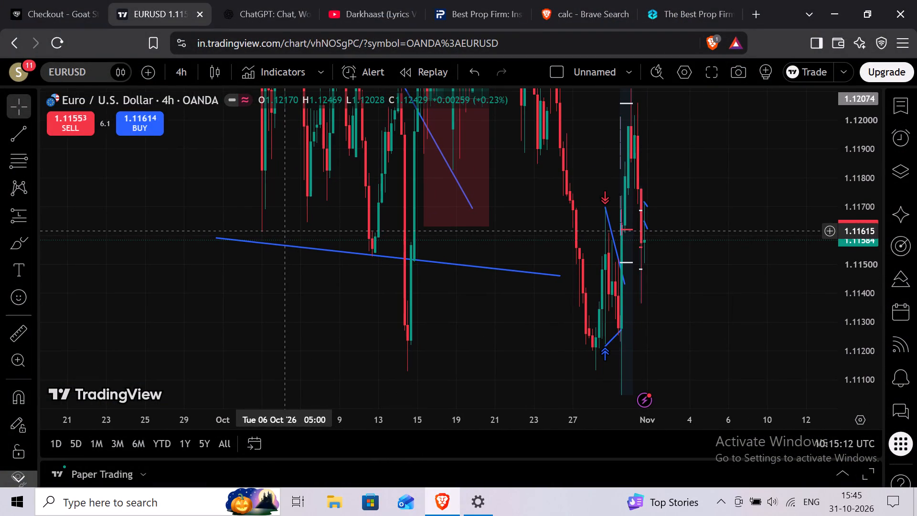
{"action": "left_click_drag", "start_coordinate": [283, 231], "coordinate": [263, 229]}
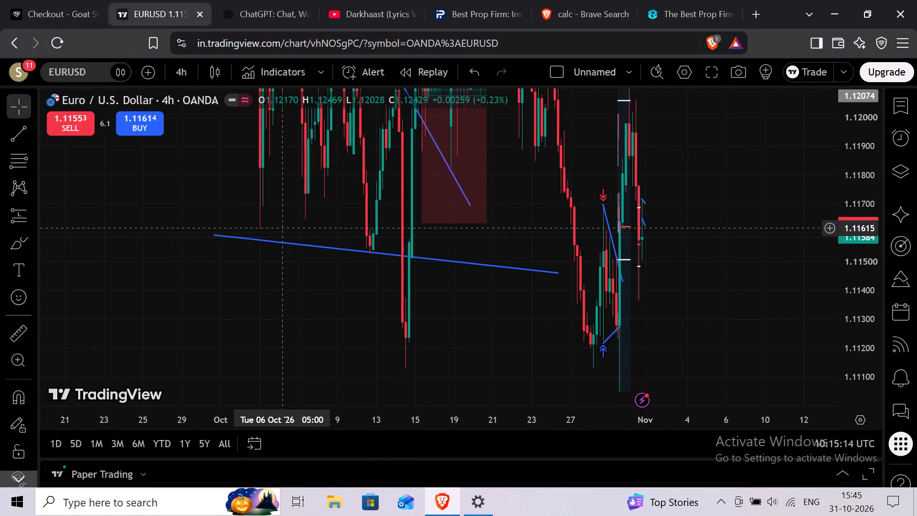
{"action": "left_click_drag", "start_coordinate": [263, 229], "coordinate": [252, 225]}
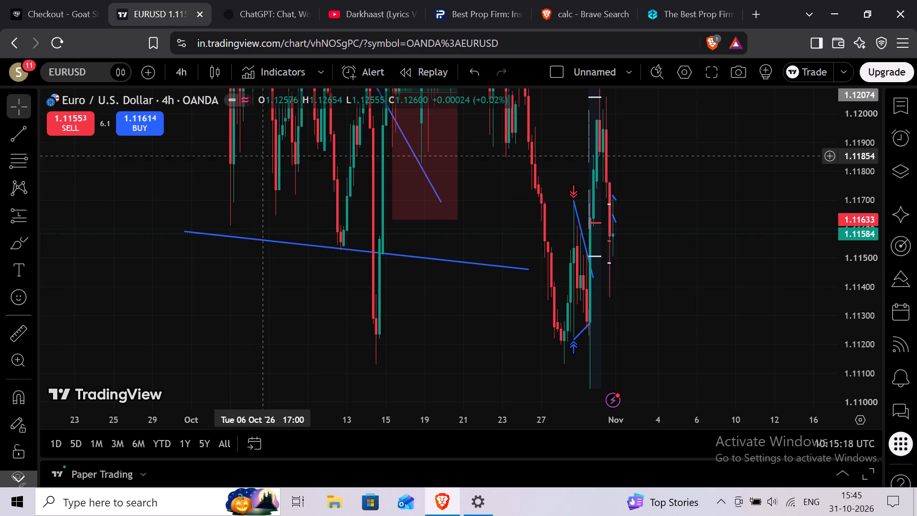
{"action": "left_click_drag", "start_coordinate": [267, 155], "coordinate": [220, 209]}
{"action": "key", "text": "F11"}
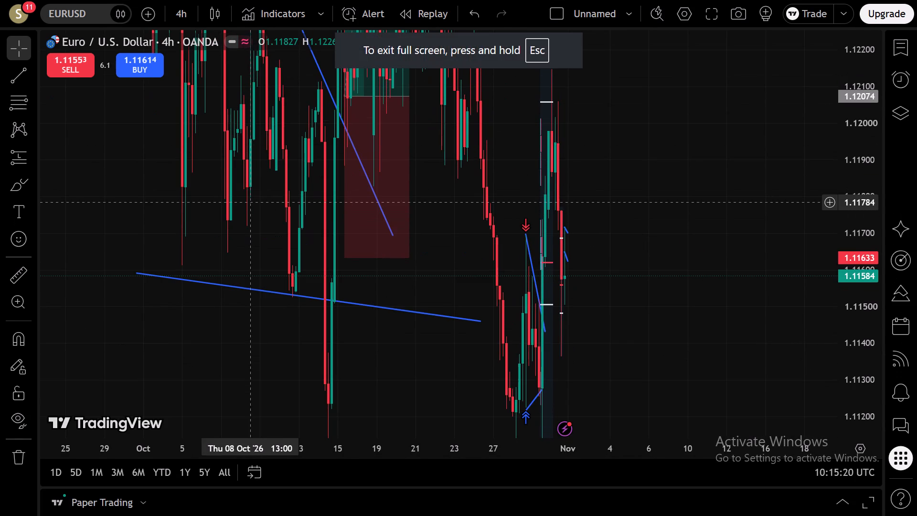
Compress the price scale and examine the 4-hour EURUSD candles and drawings from mid-October to the start of November.
{"action": "left_click_drag", "start_coordinate": [290, 188], "coordinate": [146, 307]}
{"action": "scroll", "coordinate": [590, 226], "scroll_direction": "down", "scroll_amount": 2}
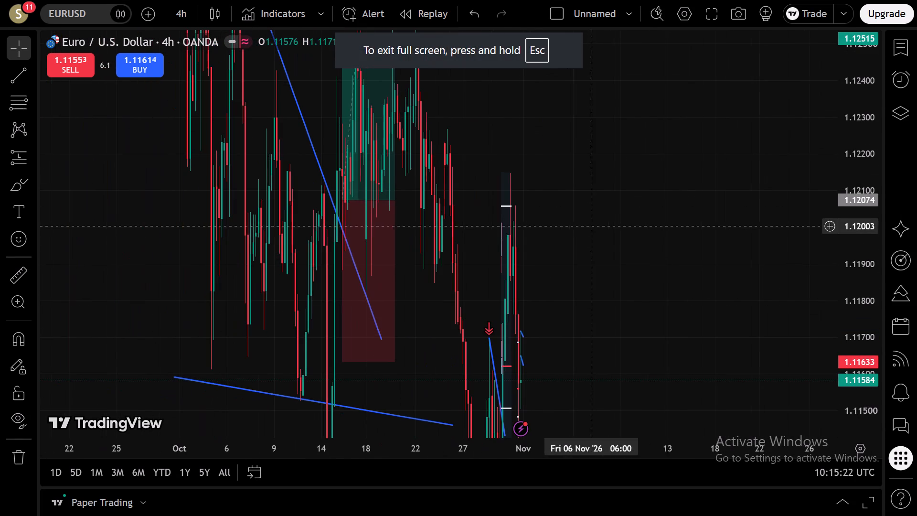
{"action": "left_click_drag", "start_coordinate": [859, 201], "coordinate": [860, 350]}
{"action": "scroll", "coordinate": [581, 259], "scroll_direction": "up", "scroll_amount": 7}
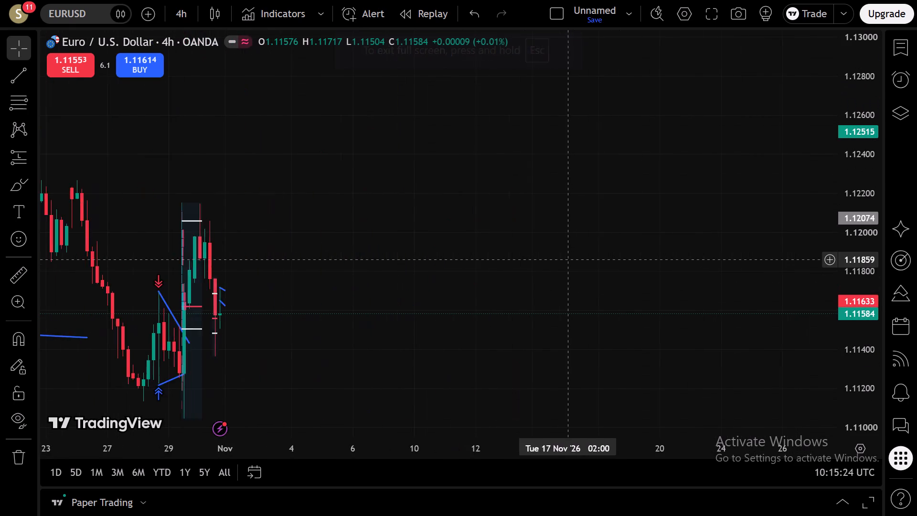
{"action": "left_click_drag", "start_coordinate": [350, 213], "coordinate": [677, 184]}
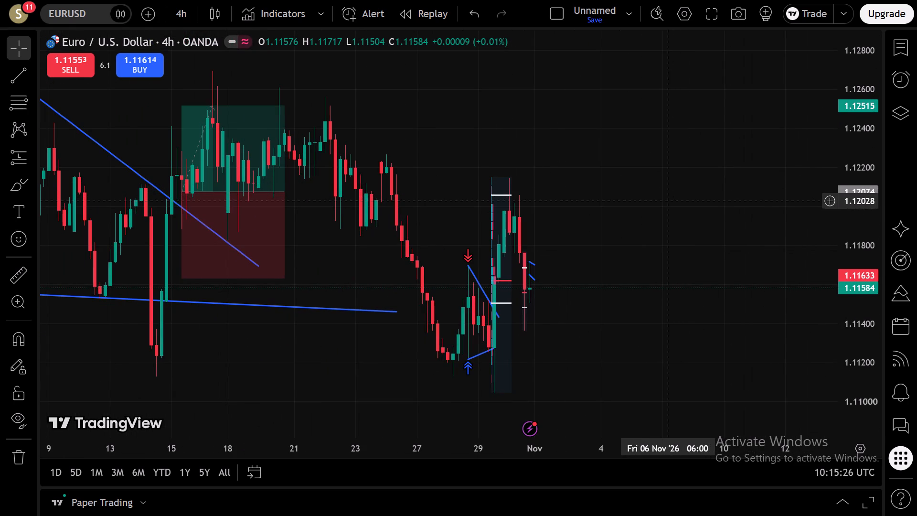
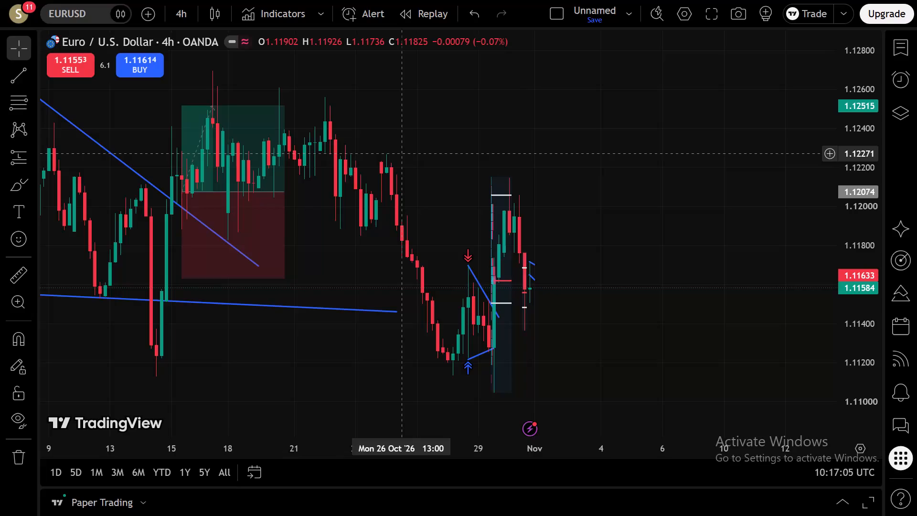
Place a long position on the 4-hour EURUSD chart at the latest candle, with entry at about 1.1157 and target at about 1.1190.
{"action": "left_click", "coordinate": [21, 151]}
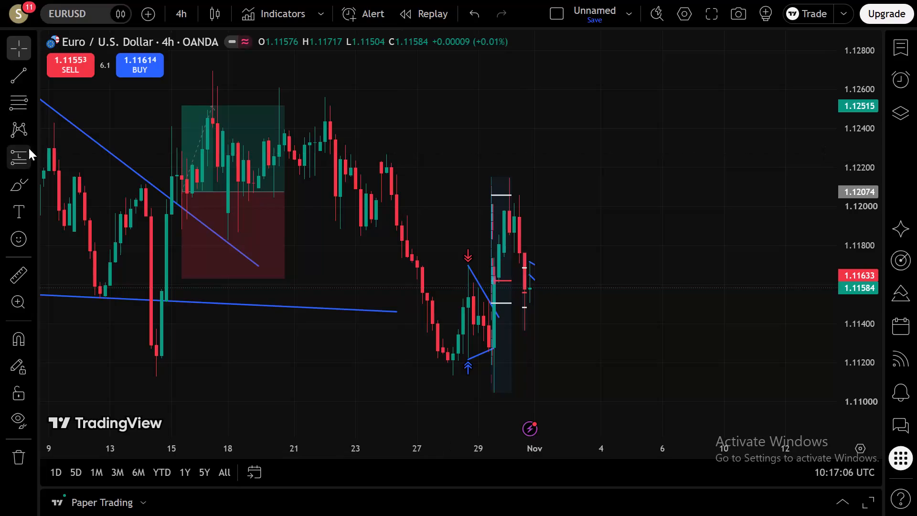
{"action": "left_click", "coordinate": [532, 290]}
{"action": "left_click_drag", "start_coordinate": [689, 355], "coordinate": [680, 304]}
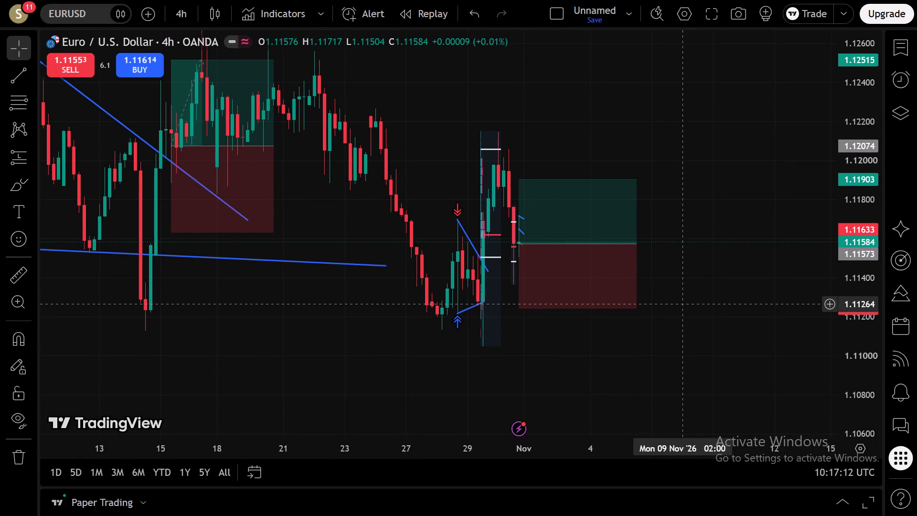
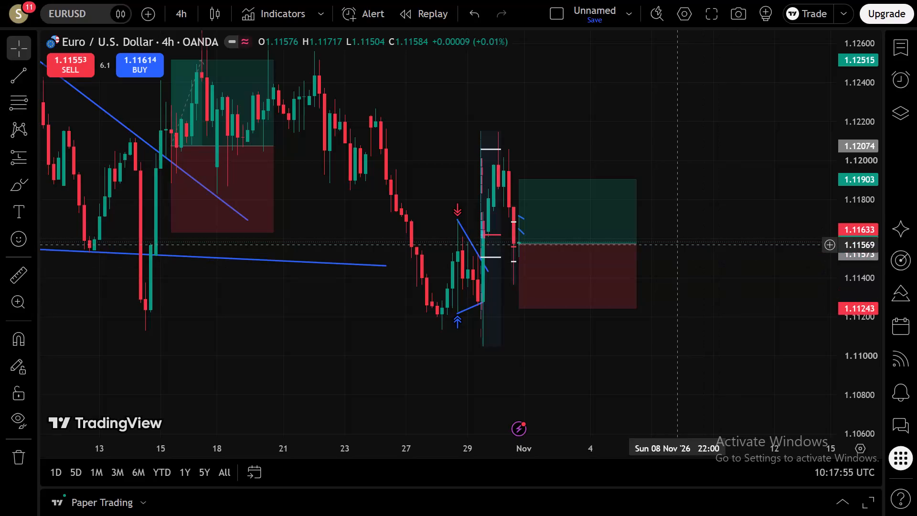
Exit the browser's full-screen view and reveal the hidden system tray icons.
{"action": "key", "text": "F11"}
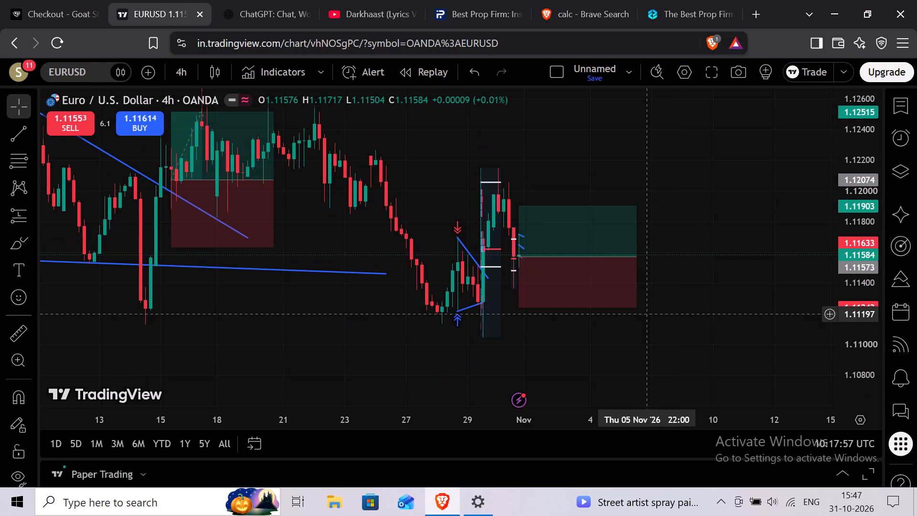
{"action": "left_click", "coordinate": [726, 511]}
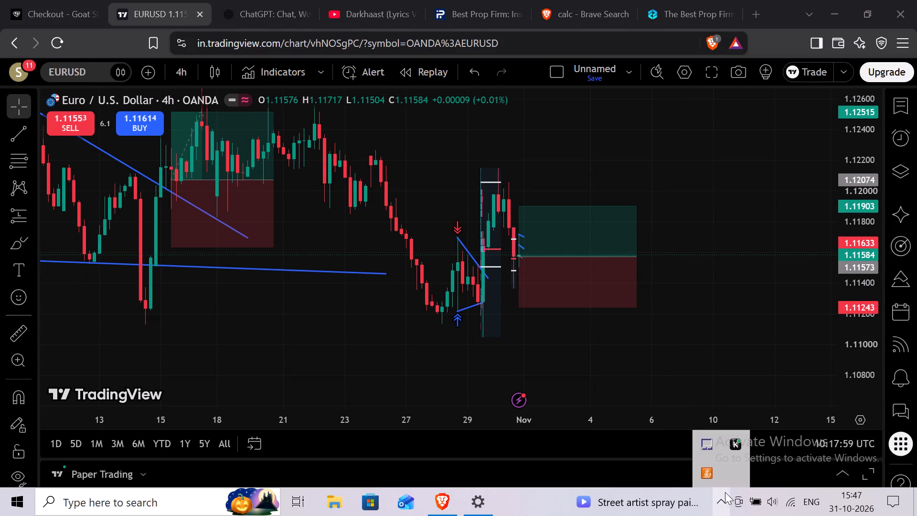